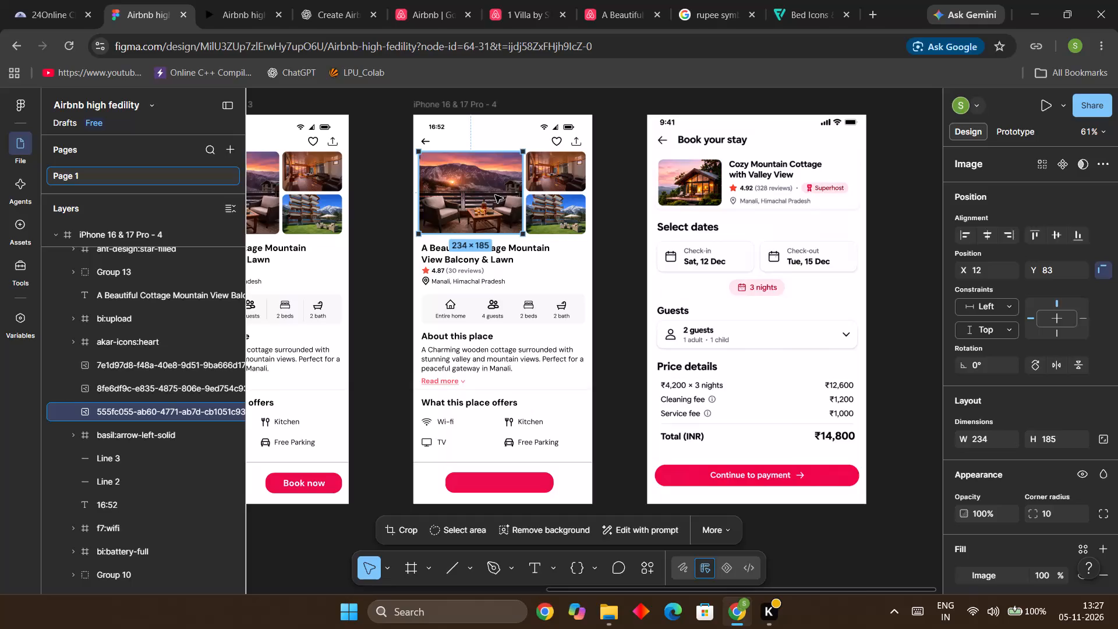
# Delete the three cottage photos and the heart and upload icons from the iPhone 16 & 17 Pro - 4 frame.
pyautogui.press('BackSpace')
pyautogui.click(546, 183)
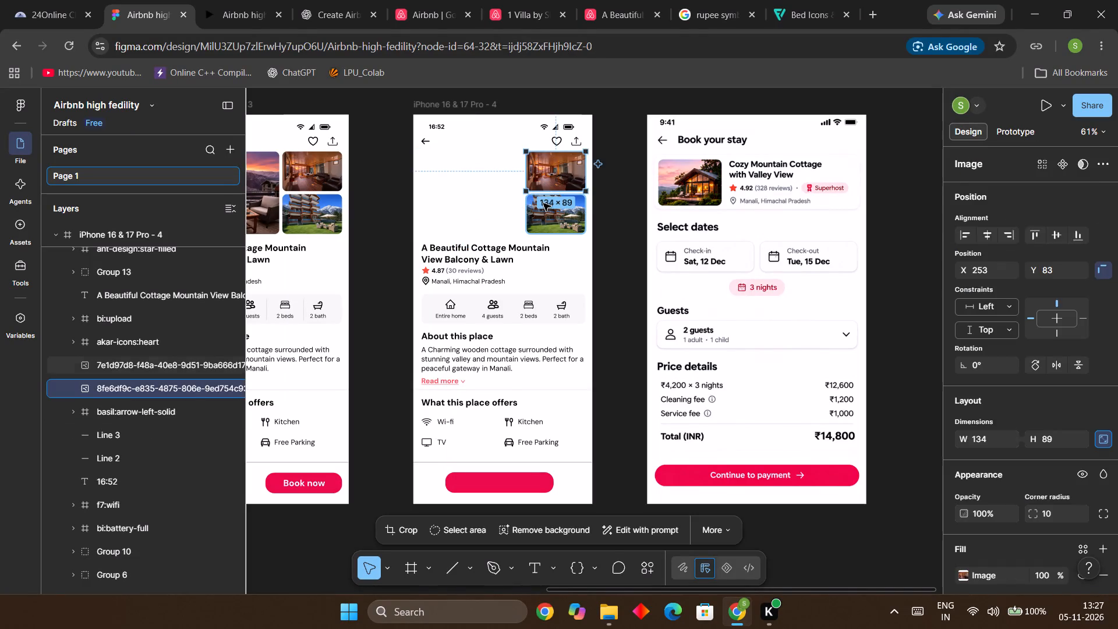
pyautogui.press('BackSpace')
pyautogui.click(543, 210)
pyautogui.press('BackSpace')
pyautogui.click(561, 146)
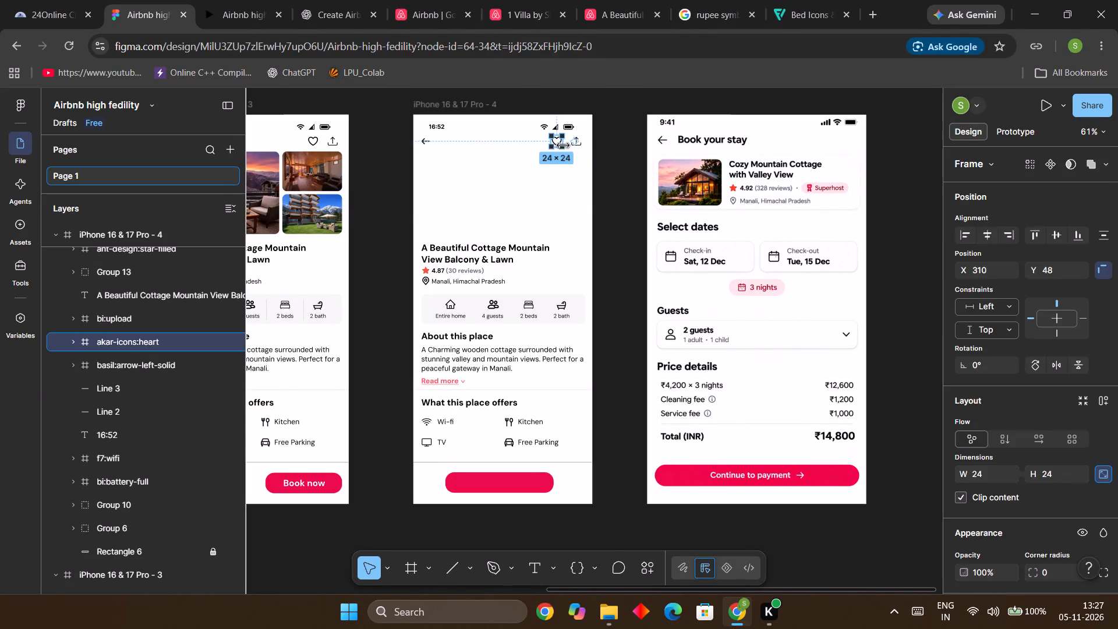
pyautogui.press('BackSpace')
pyautogui.click(576, 143)
pyautogui.press('BackSpace')
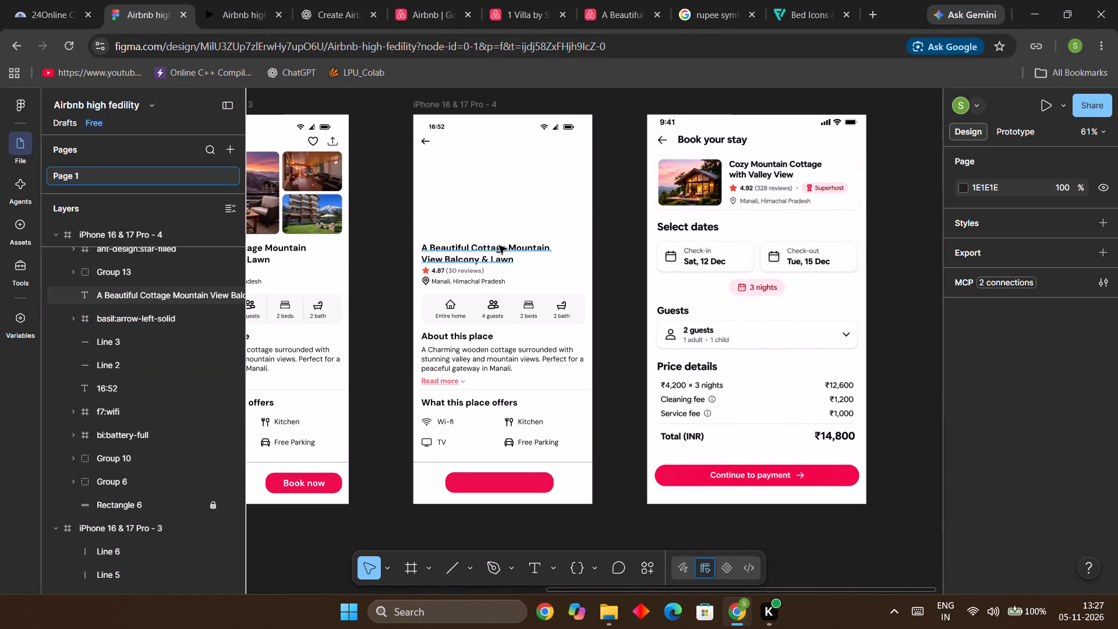
# Delete the cottage title, the rating text with its star, and the Manali location line from the same frame.
pyautogui.click(499, 246)
pyautogui.press('BackSpace')
pyautogui.click(478, 268)
pyautogui.press('BackSpace')
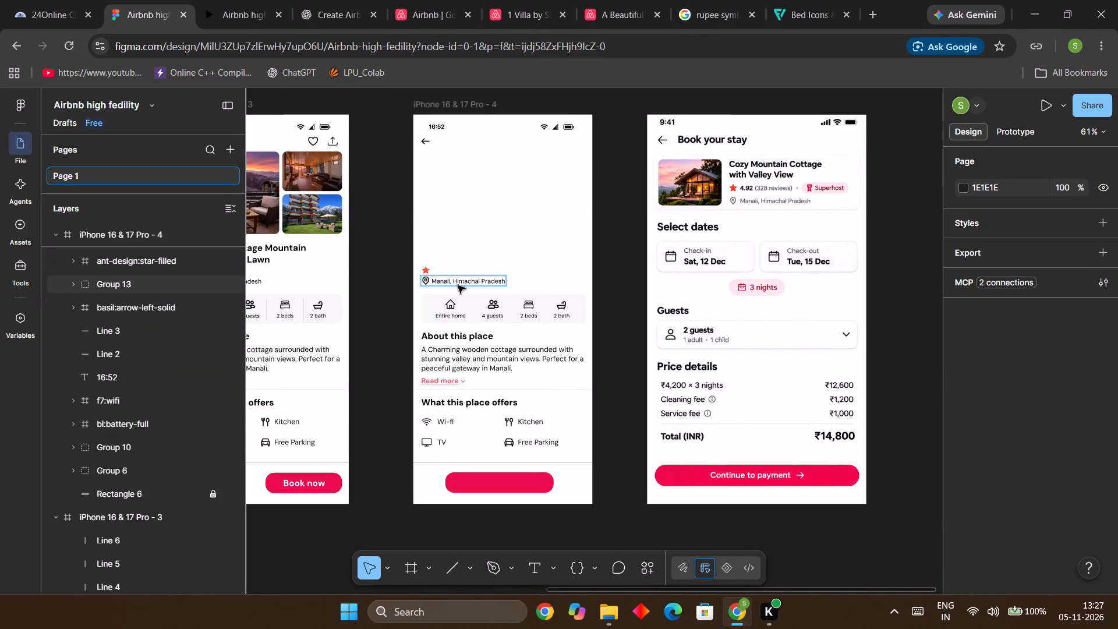
pyautogui.click(458, 285)
pyautogui.press('BackSpace')
pyautogui.click(428, 276)
pyautogui.press('BackSpace')
# Delete the Entire home, 4 guests, 2 beds and 2 bath labels under the amenity icons.
pyautogui.click(445, 312)
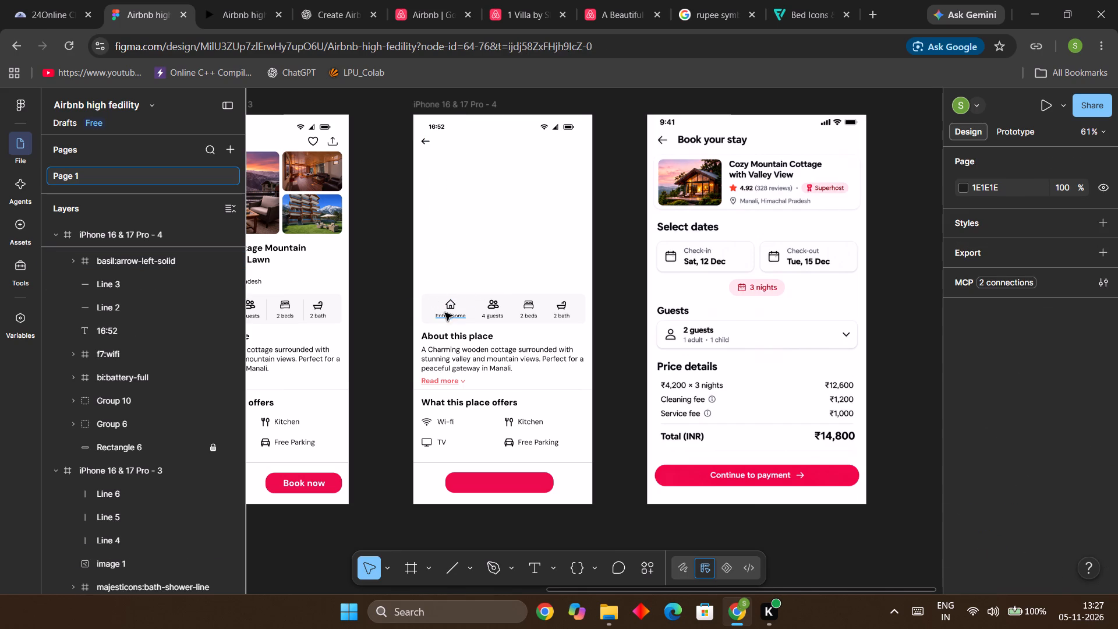
pyautogui.press('BackSpace')
pyautogui.click(486, 319)
pyautogui.press('BackSpace')
pyautogui.click(526, 316)
pyautogui.press('BackSpace')
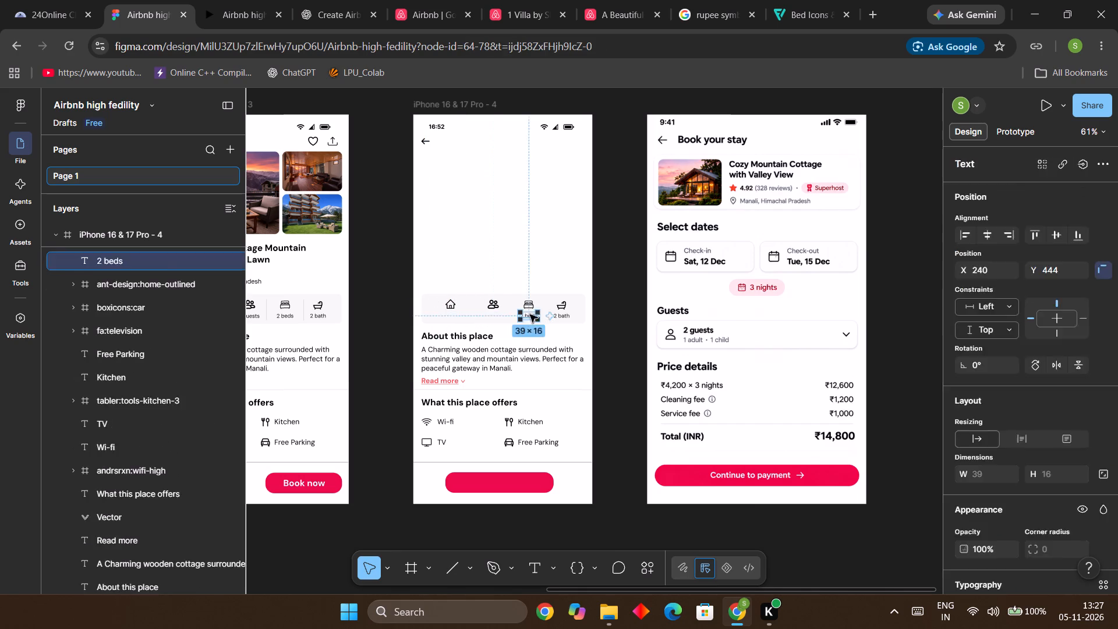
pyautogui.click(555, 314)
pyautogui.press('BackSpace')
# Delete the home and guests icons, the About this place texts, and the offers heading with the Kitchen and Free Parking items.
pyautogui.click(508, 309)
pyautogui.moveTo(436, 284); pyautogui.dragTo(511, 377)
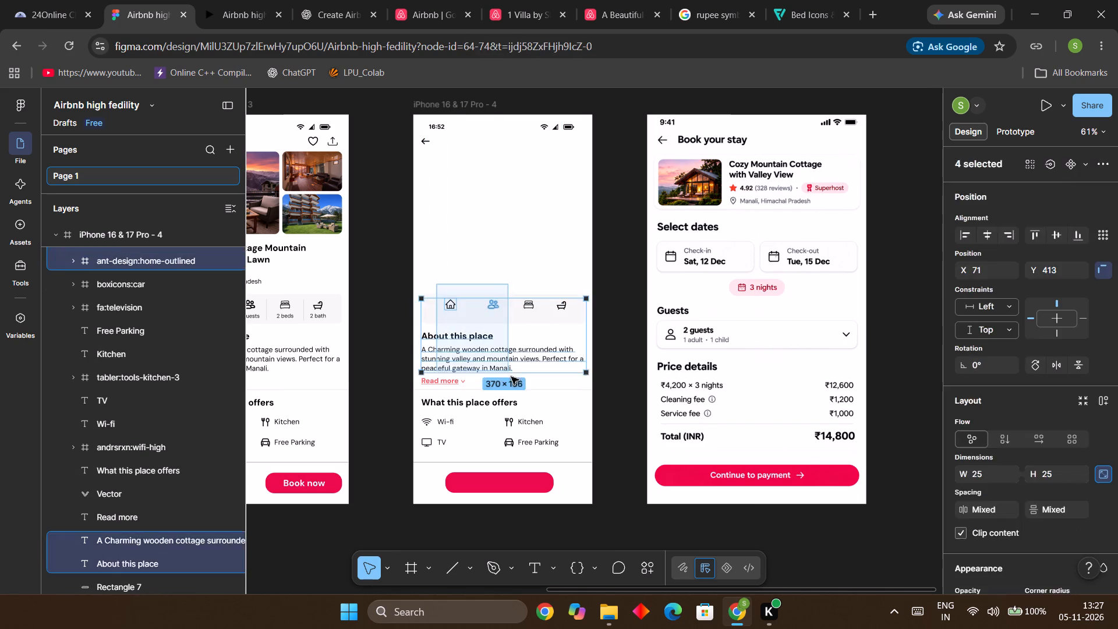
pyautogui.moveTo(511, 377); pyautogui.dragTo(511, 379)
pyautogui.press('BackSpace')
pyautogui.moveTo(466, 364); pyautogui.dragTo(519, 448)
pyautogui.press('BackSpace')
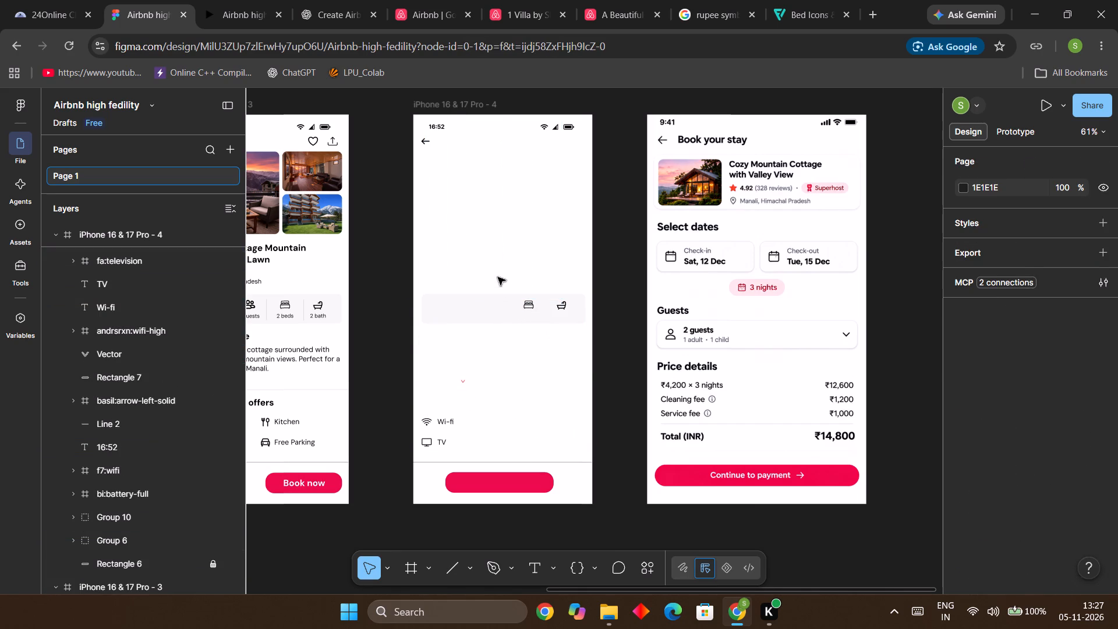
# Delete the remaining bed and bath icons and the light grey amenity background rectangle.
pyautogui.moveTo(499, 278); pyautogui.dragTo(554, 344)
pyautogui.press('BackSpace')
pyautogui.moveTo(523, 292); pyautogui.dragTo(624, 352)
pyautogui.press('BackSpace')
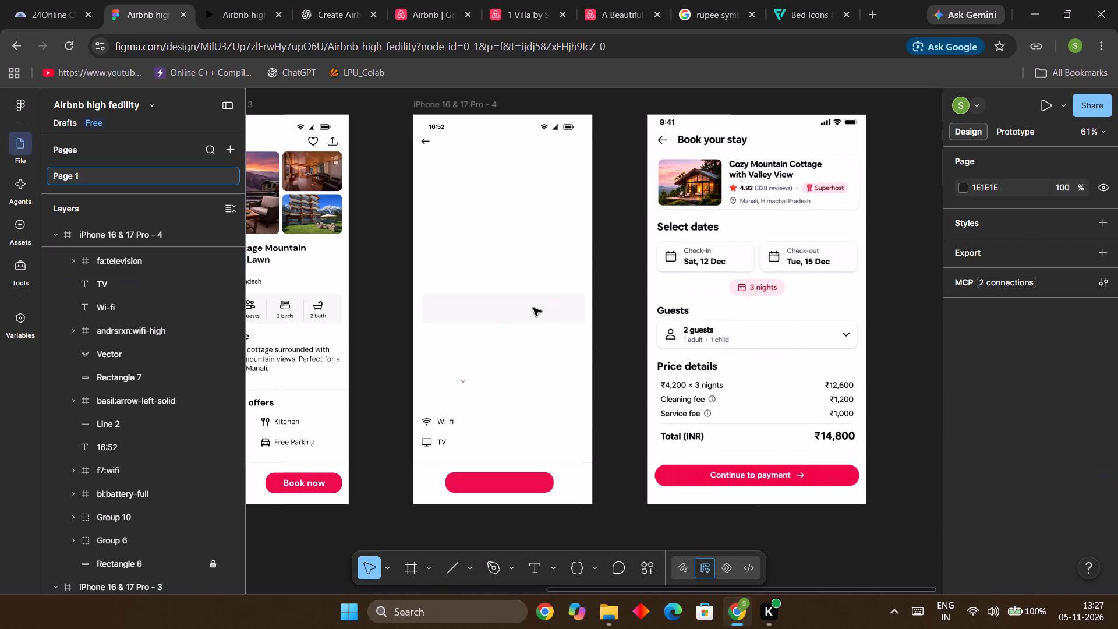
pyautogui.click(534, 308)
pyautogui.rightClick(538, 308)
pyautogui.click(589, 288)
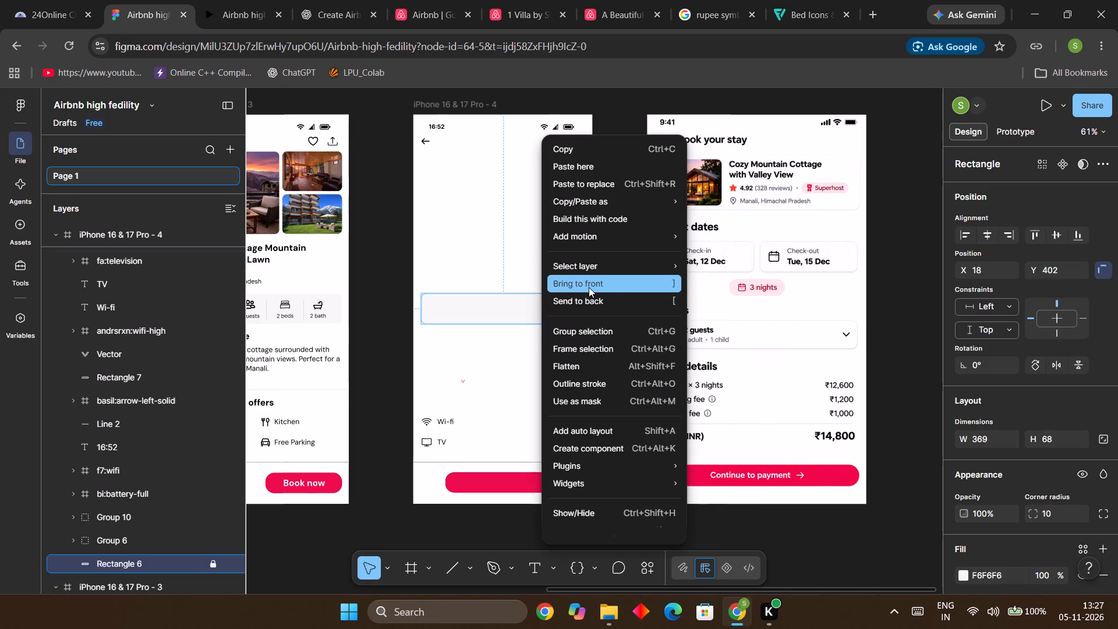
pyautogui.press('BackSpace')
# Delete the Wi-fi and TV labels with their icons and the leftover Read more chevron.
pyautogui.click(438, 423)
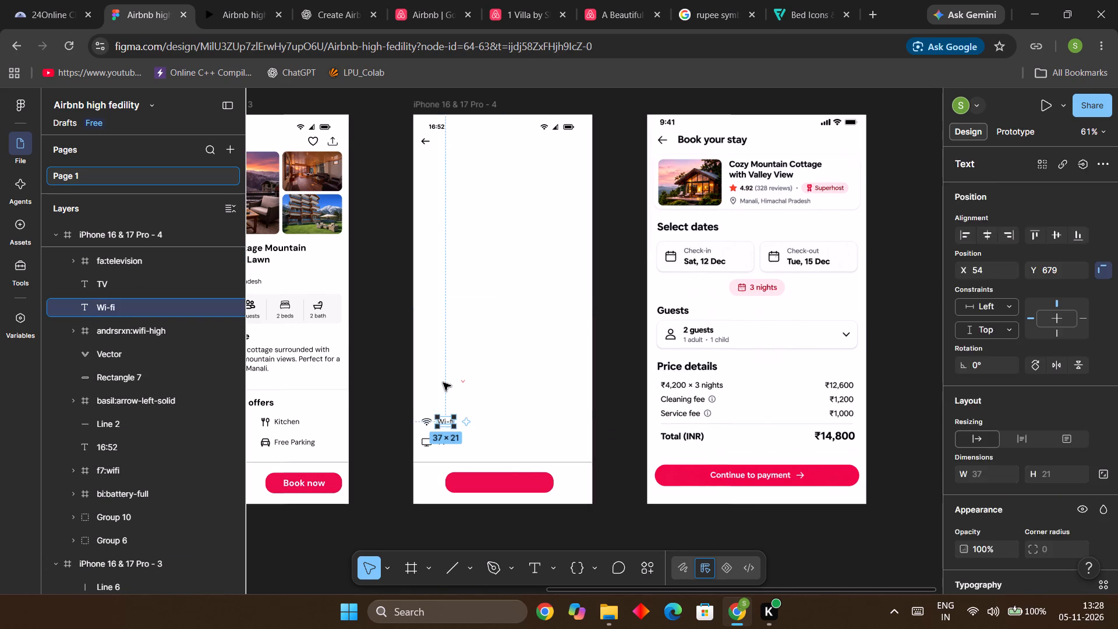
pyautogui.click(443, 383)
pyautogui.moveTo(435, 384); pyautogui.dragTo(448, 458)
pyautogui.press('BackSpace')
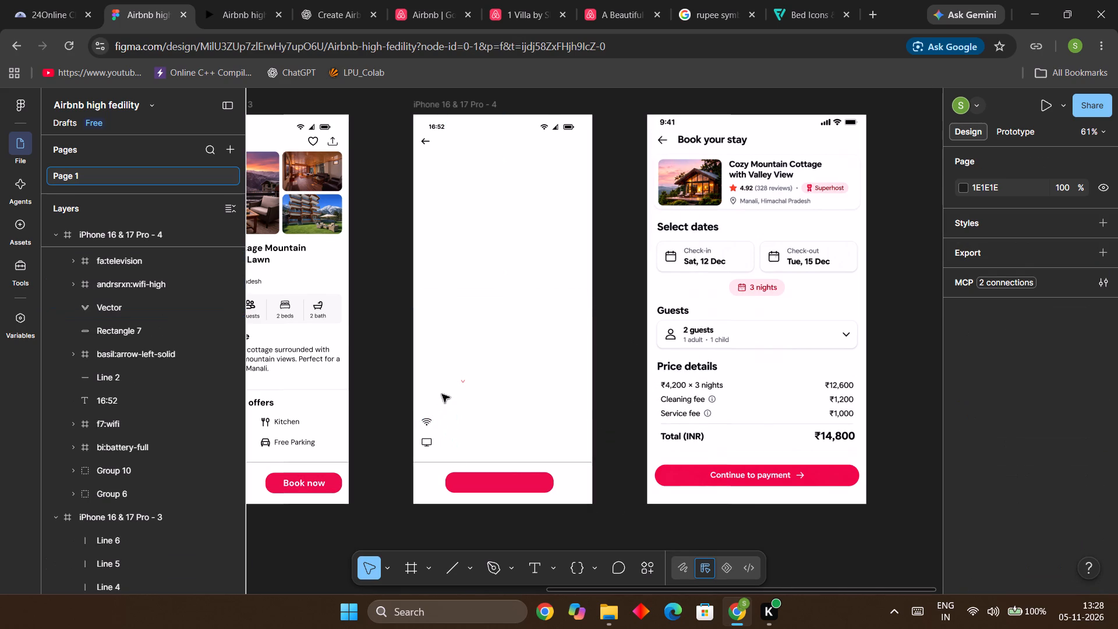
pyautogui.moveTo(463, 383); pyautogui.dragTo(434, 441)
pyautogui.press('BackSpace')
pyautogui.press('BackSpace')
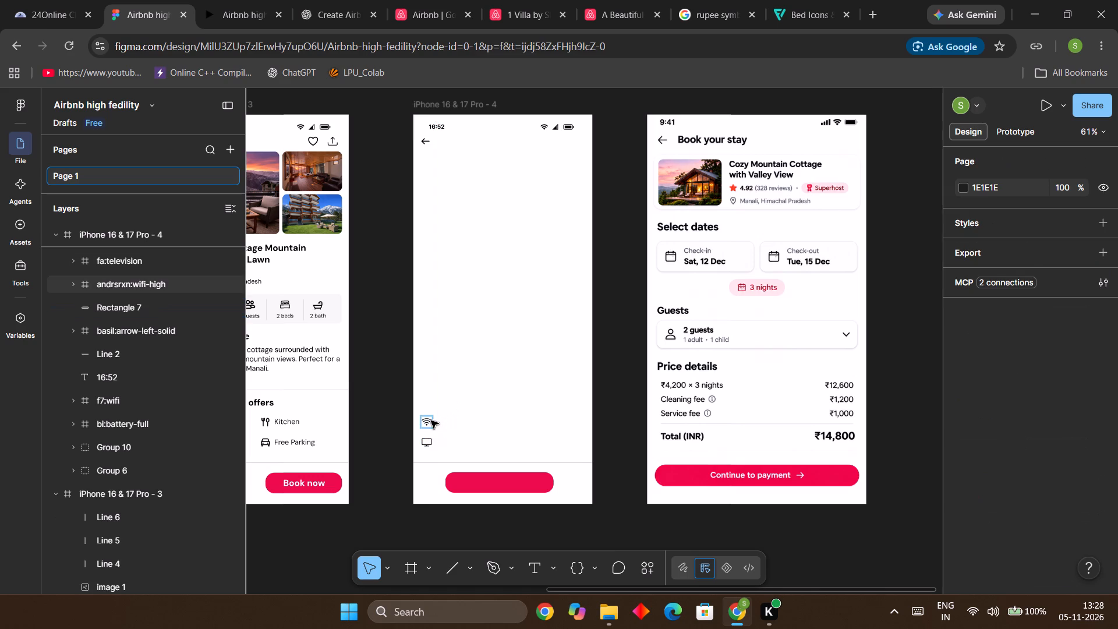
pyautogui.click(431, 420)
pyautogui.press('BackSpace')
pyautogui.click(423, 443)
pyautogui.press('BackSpace')
# Widen the blank pink button in the emptied frame to 372 and move it to X 15, Y 805.
pyautogui.scroll(-2, 483, 419)
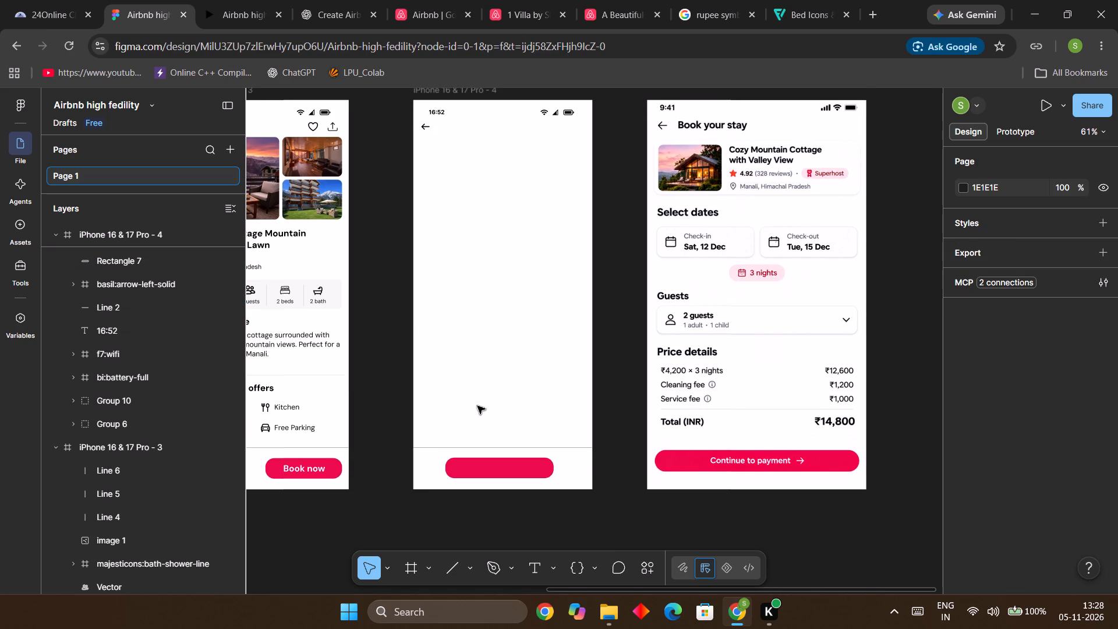
pyautogui.scroll(-2, 479, 407)
pyautogui.click(496, 446)
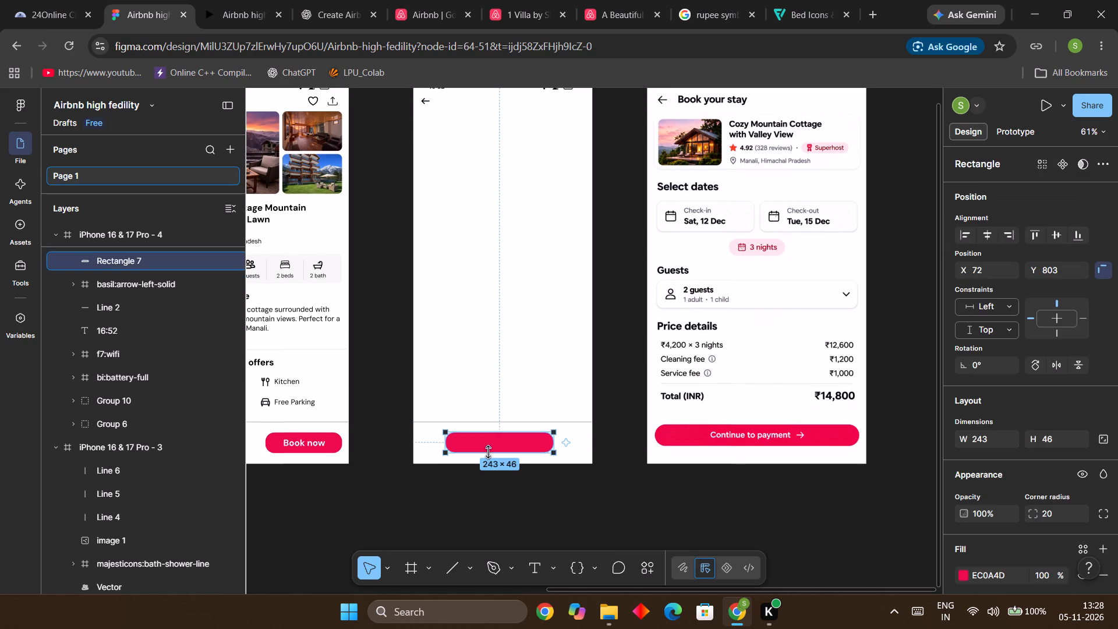
pyautogui.moveTo(444, 443); pyautogui.dragTo(433, 445)
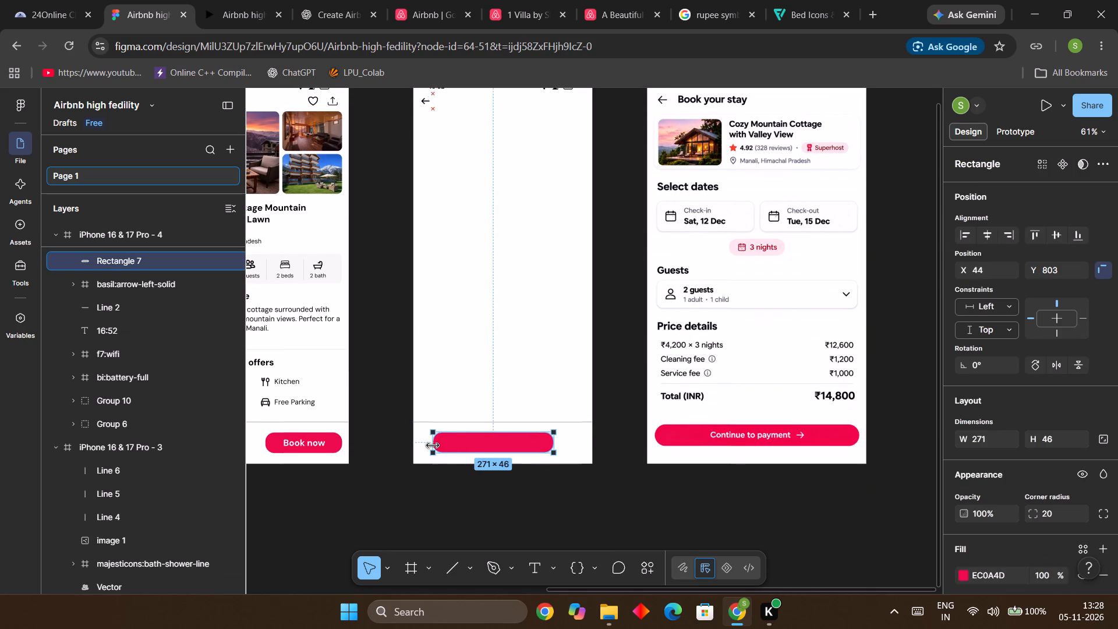
pyautogui.moveTo(433, 445); pyautogui.dragTo(423, 446)
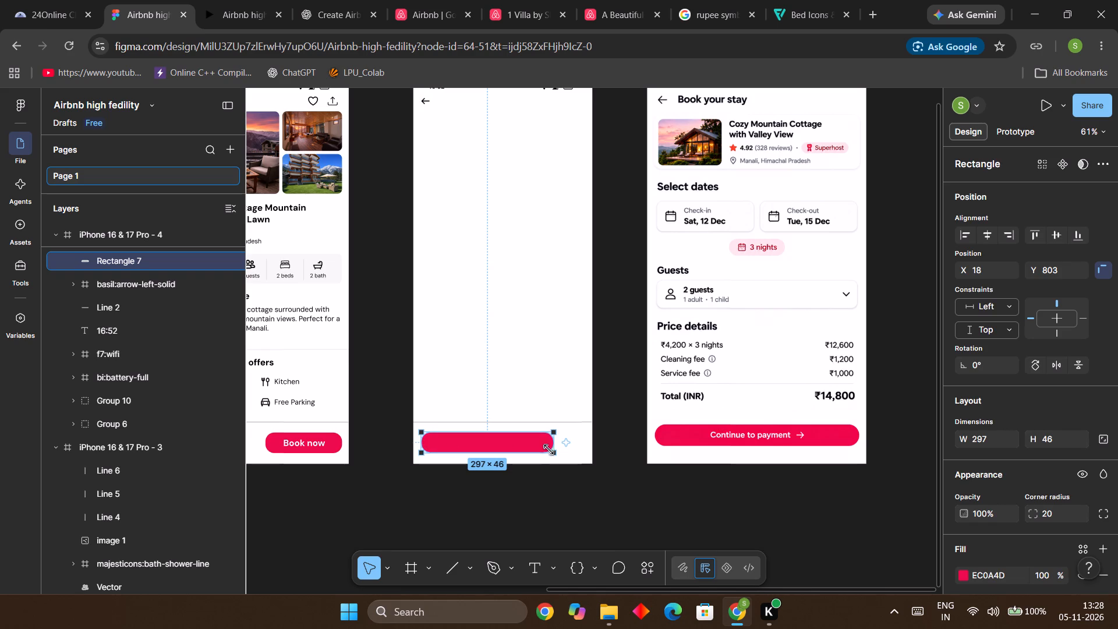
pyautogui.moveTo(551, 447); pyautogui.dragTo(571, 446)
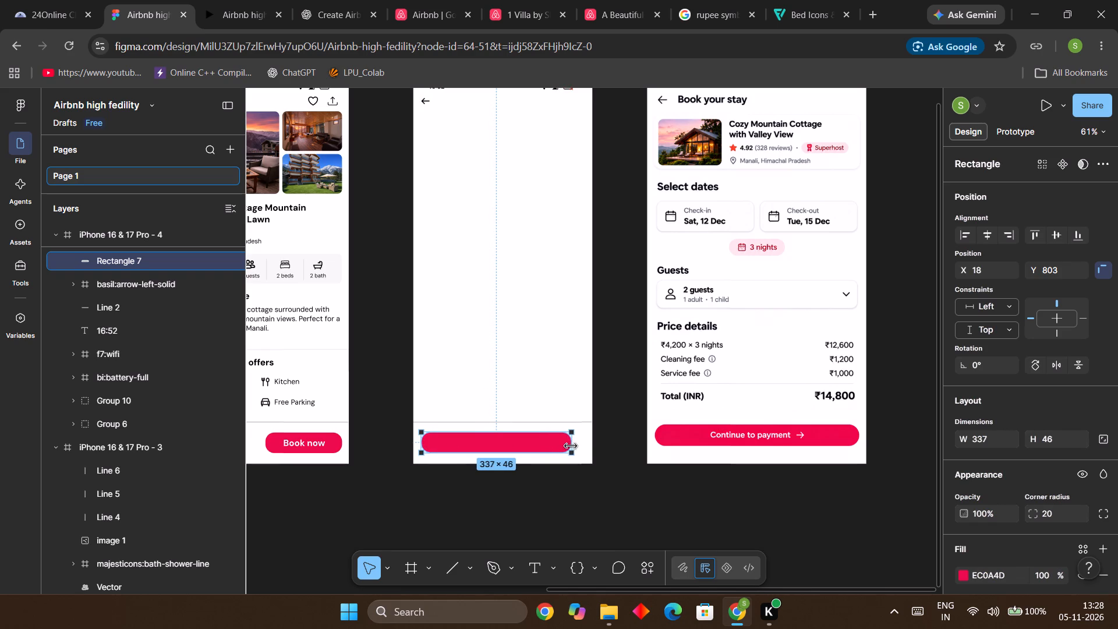
pyautogui.moveTo(571, 446); pyautogui.dragTo(587, 446)
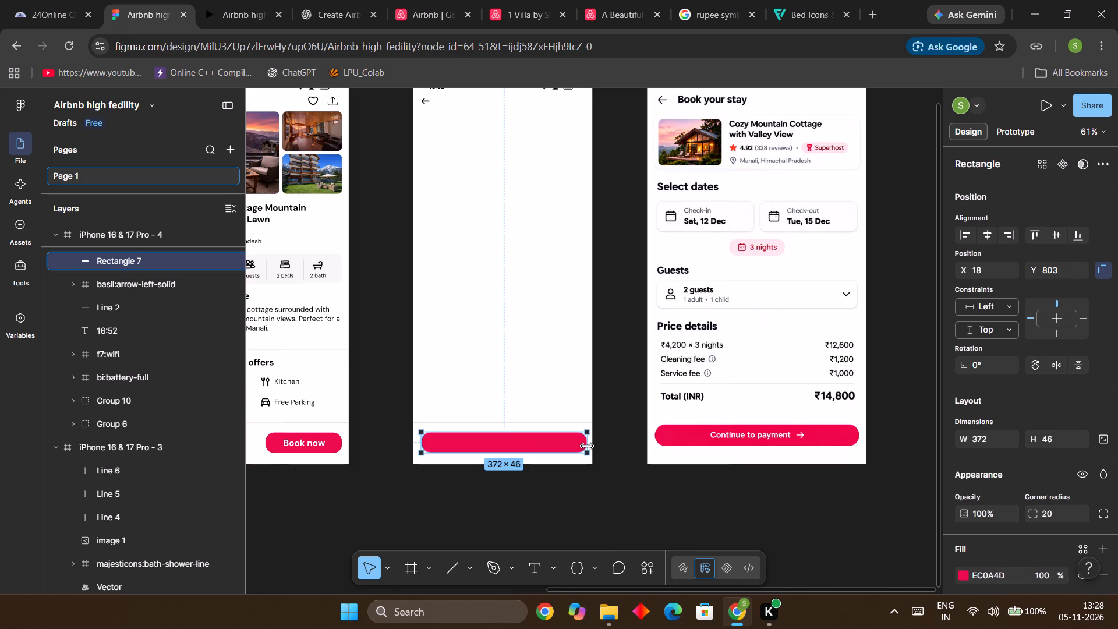
pyautogui.click(610, 447)
pyautogui.click(515, 446)
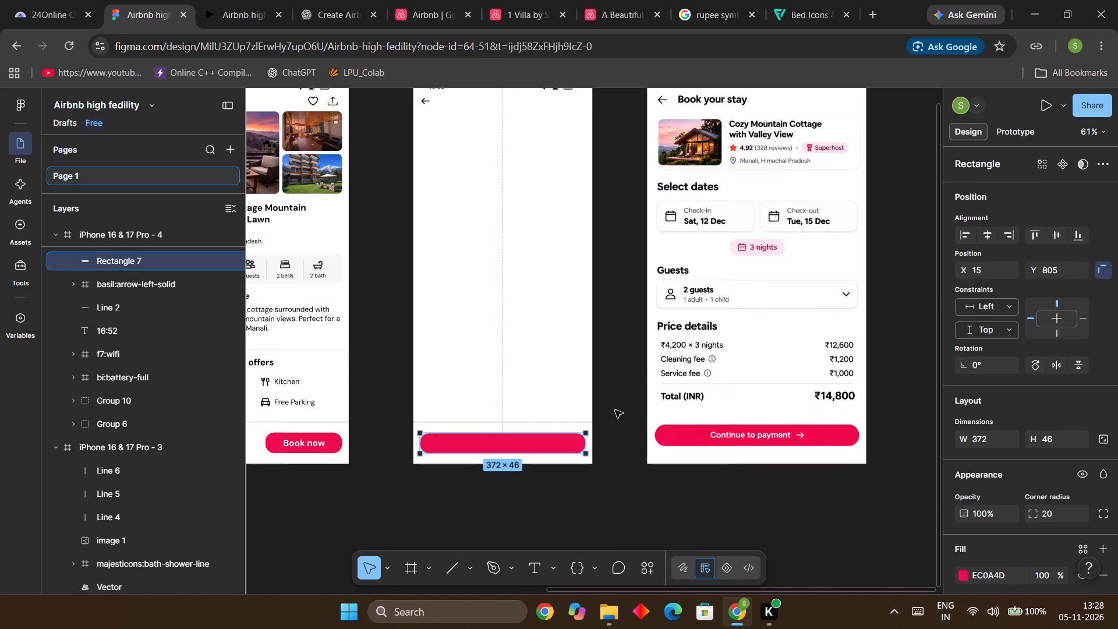
# Increase the pink button's height to 54, extending it upward to Y 799.
pyautogui.click(615, 410)
pyautogui.click(512, 435)
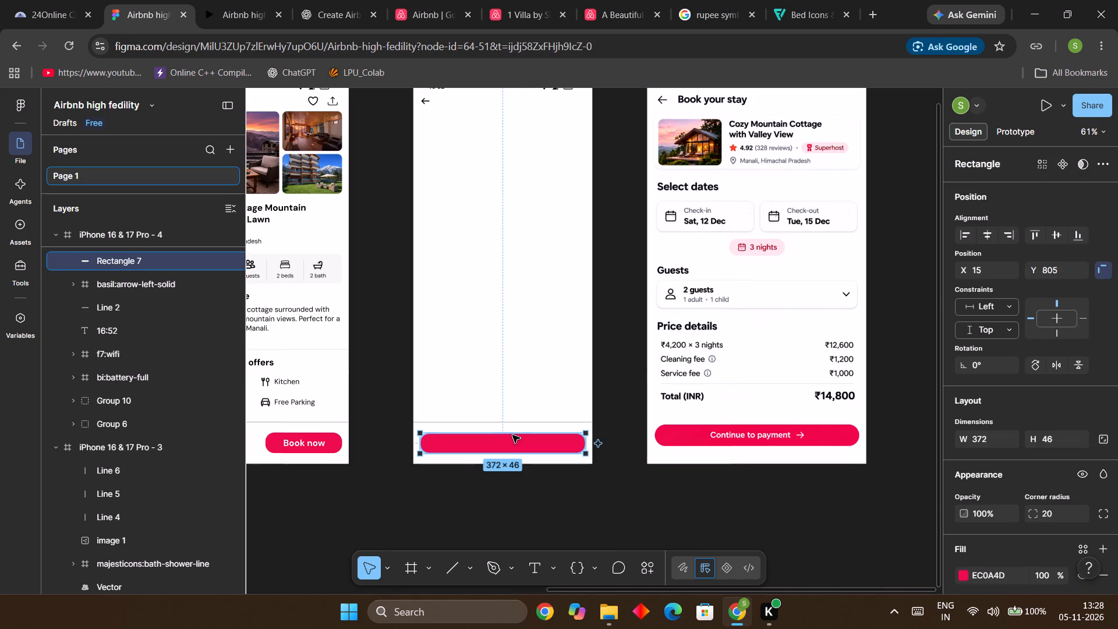
pyautogui.click(511, 433)
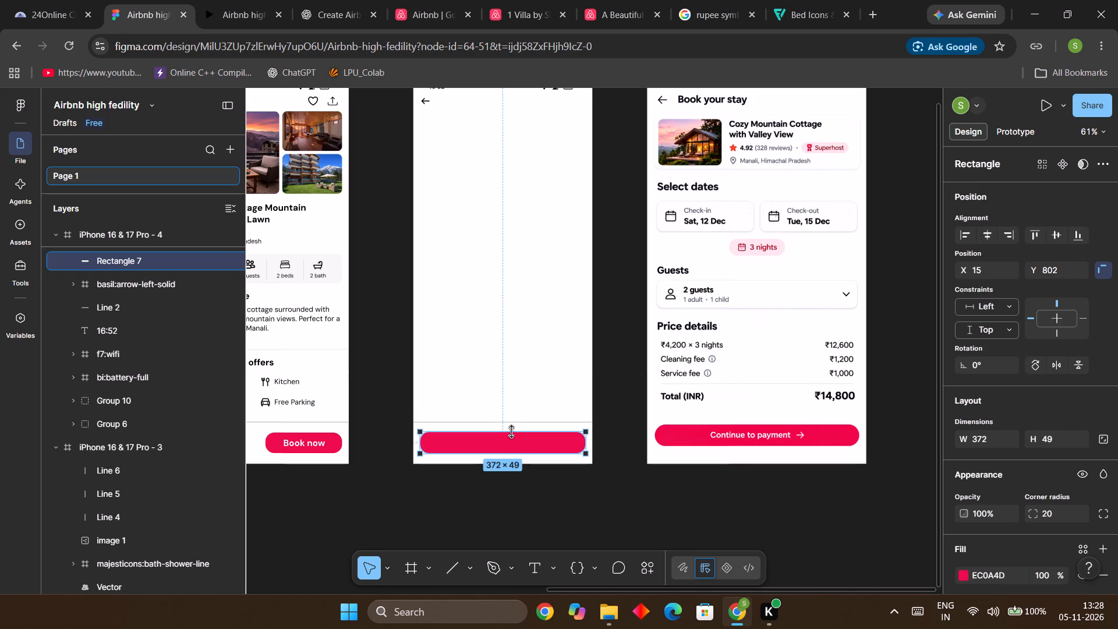
pyautogui.click(617, 395)
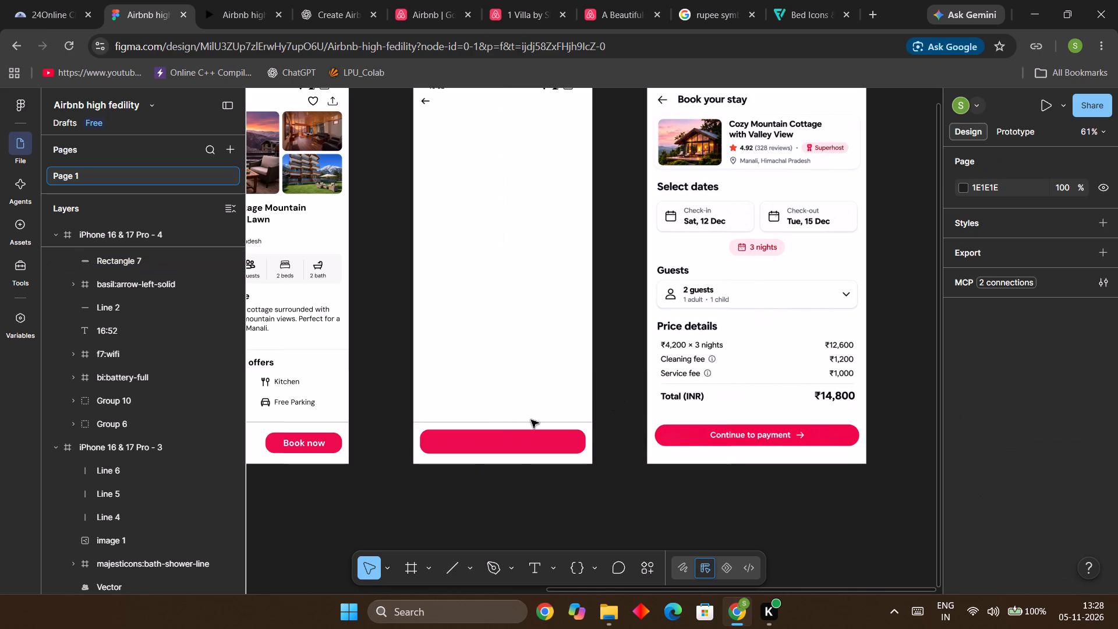
pyautogui.click(508, 437)
pyautogui.click(508, 439)
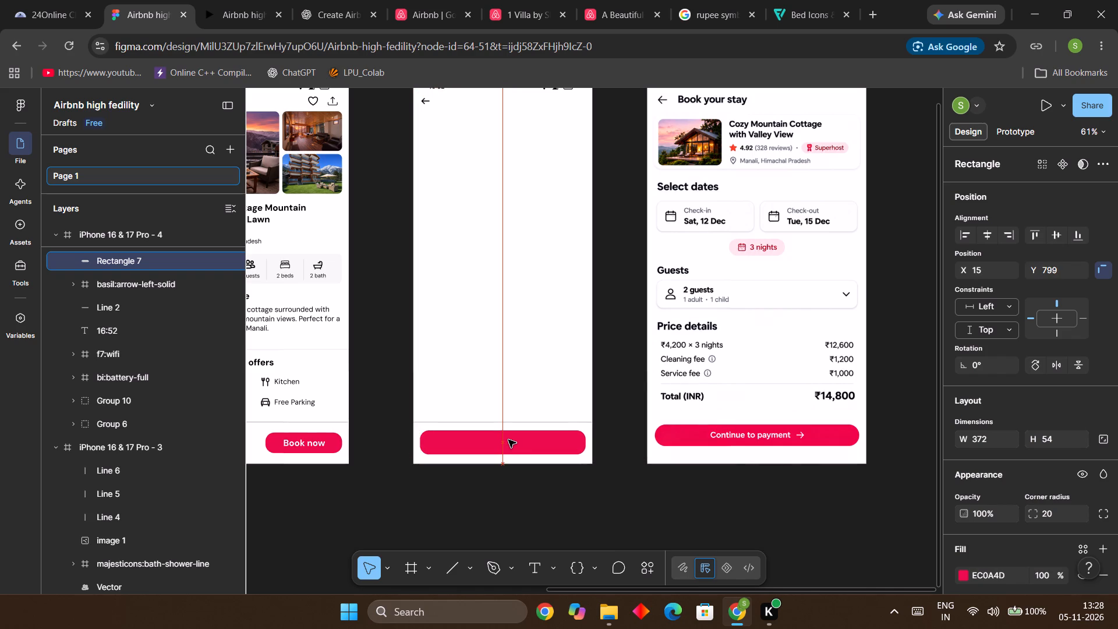
pyautogui.click(620, 415)
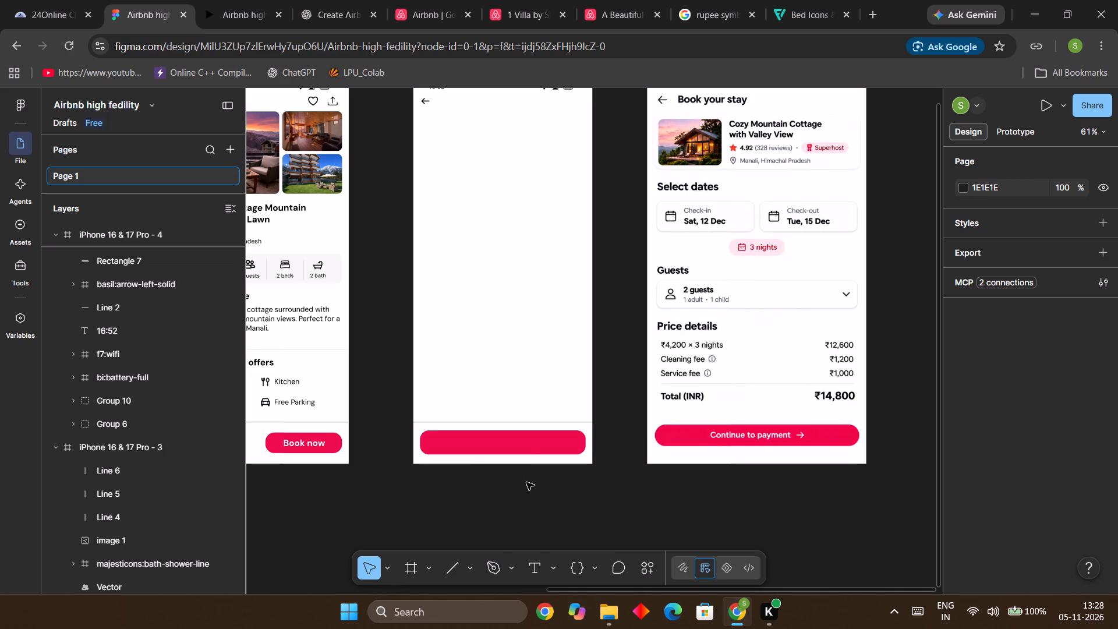
# Send the pink button rectangle to the back of its frame.
pyautogui.click(527, 444)
pyautogui.rightClick(527, 444)
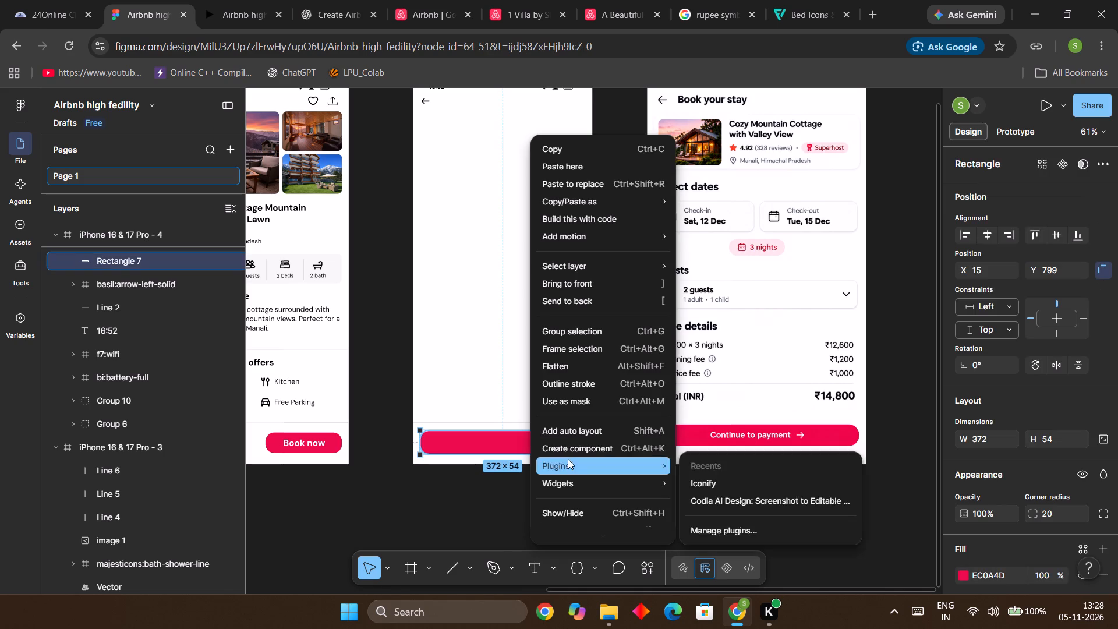
pyautogui.click(582, 301)
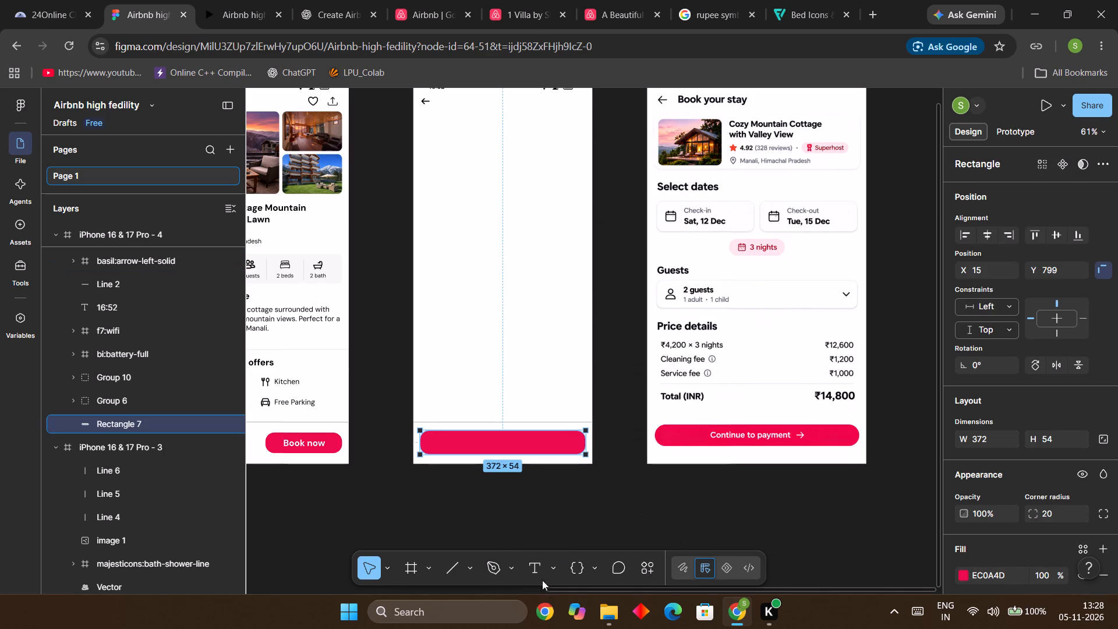
pyautogui.click(615, 506)
# Add the text "continue to Payment" on the canvas just below the iPhone 16 & 17 Pro - 4 frame.
pyautogui.click(525, 563)
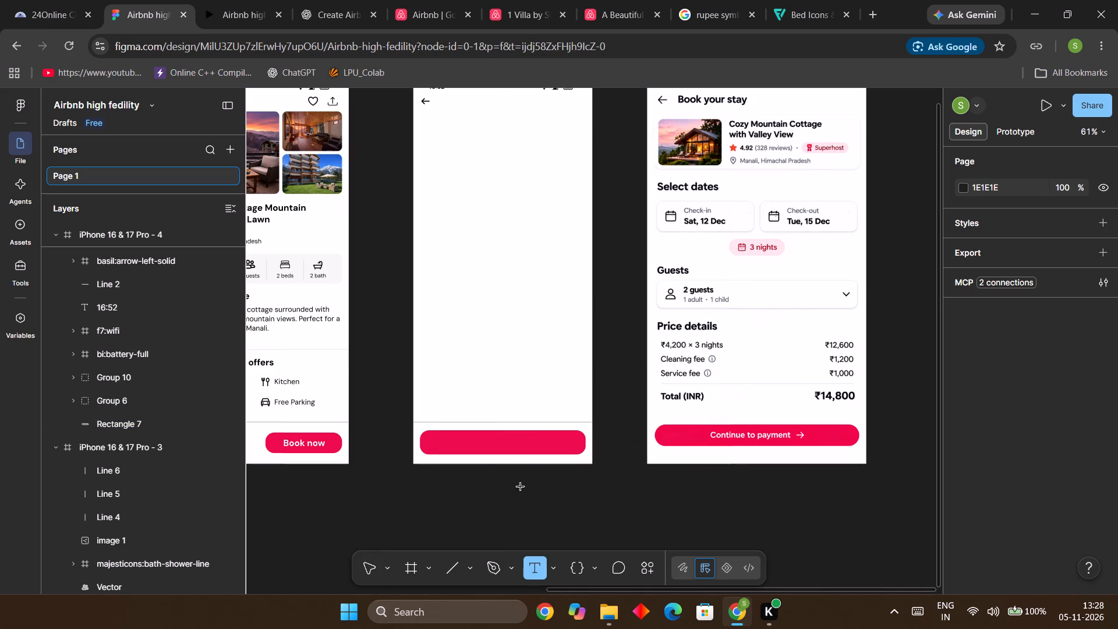
pyautogui.click(521, 487)
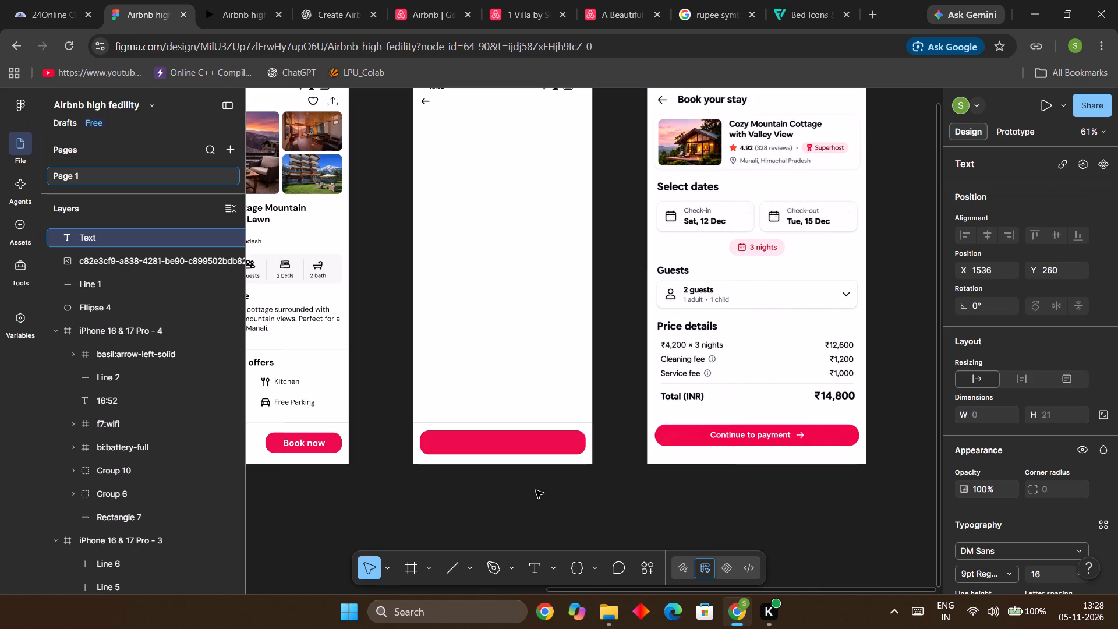
pyautogui.press('c')
pyautogui.write('ont')
pyautogui.write('inue')
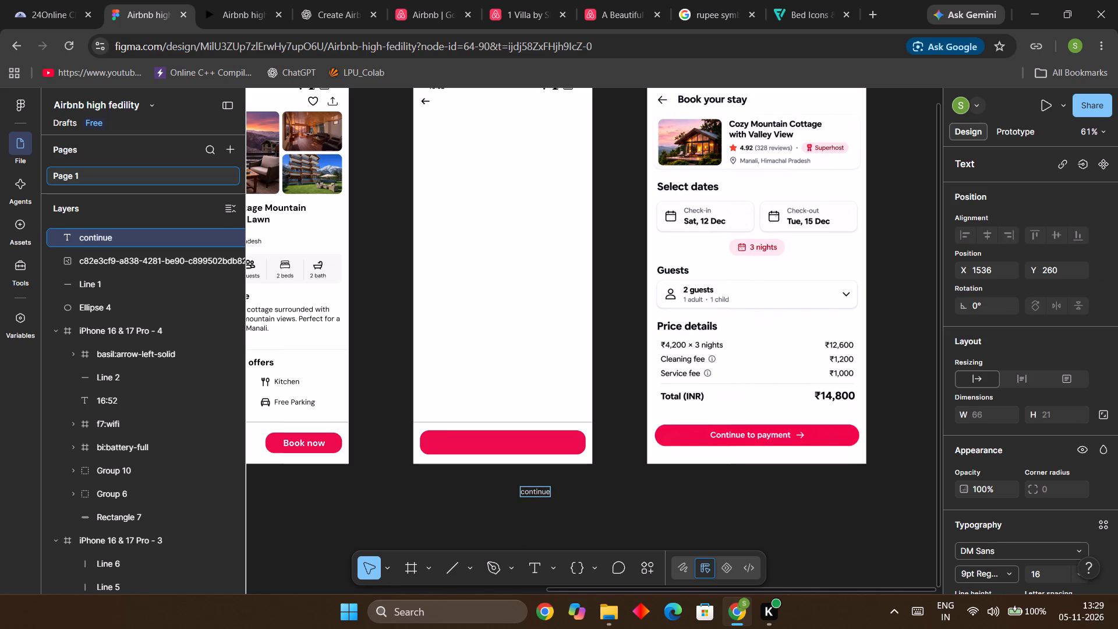
pyautogui.press('space')
pyautogui.write('to')
pyautogui.press('space')
pyautogui.hotkey('shift', 'p')
pyautogui.write('ayment')
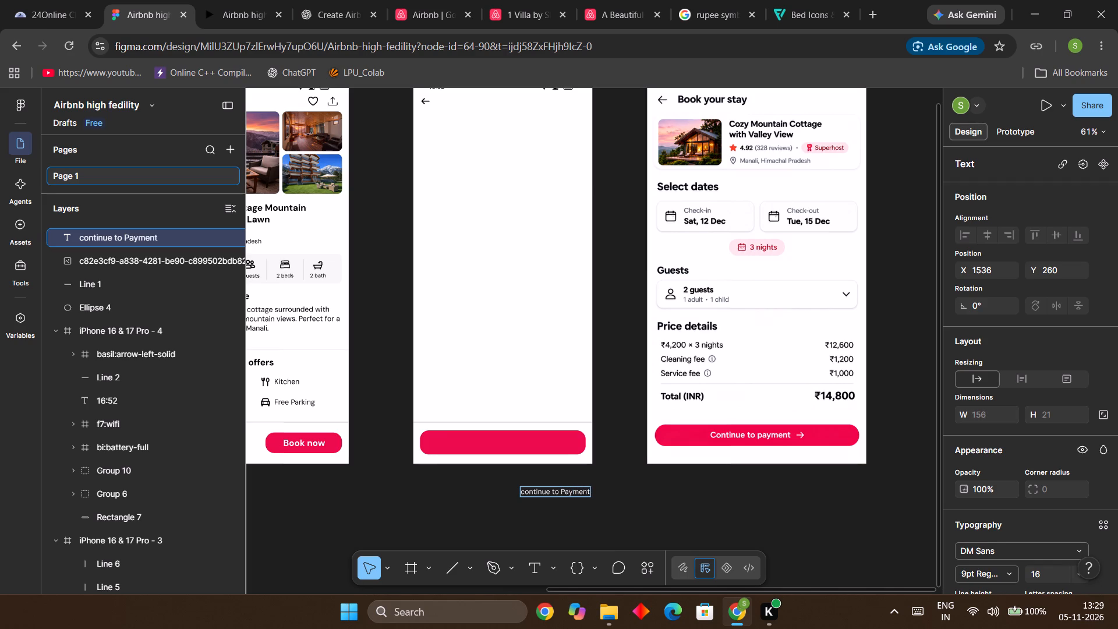
# Capitalize the first letter of the text below the frame so it reads "Continue to Payment".
pyautogui.press('Left')
pyautogui.press('Left')
pyautogui.press('Left')
pyautogui.press('Left')
pyautogui.press('Left')
pyautogui.press('Left')
pyautogui.press('Left')
pyautogui.press('Left')
pyautogui.press('Left')
pyautogui.press('Left')
pyautogui.press('Left')
pyautogui.press('Left')
pyautogui.press('Left')
pyautogui.press('Left')
pyautogui.press('Left')
pyautogui.press('Left')
pyautogui.press('Left')
pyautogui.press('Left')
pyautogui.press('Left')
pyautogui.press('Right')
pyautogui.press('BackSpace')
pyautogui.hotkey('shift', 'c')
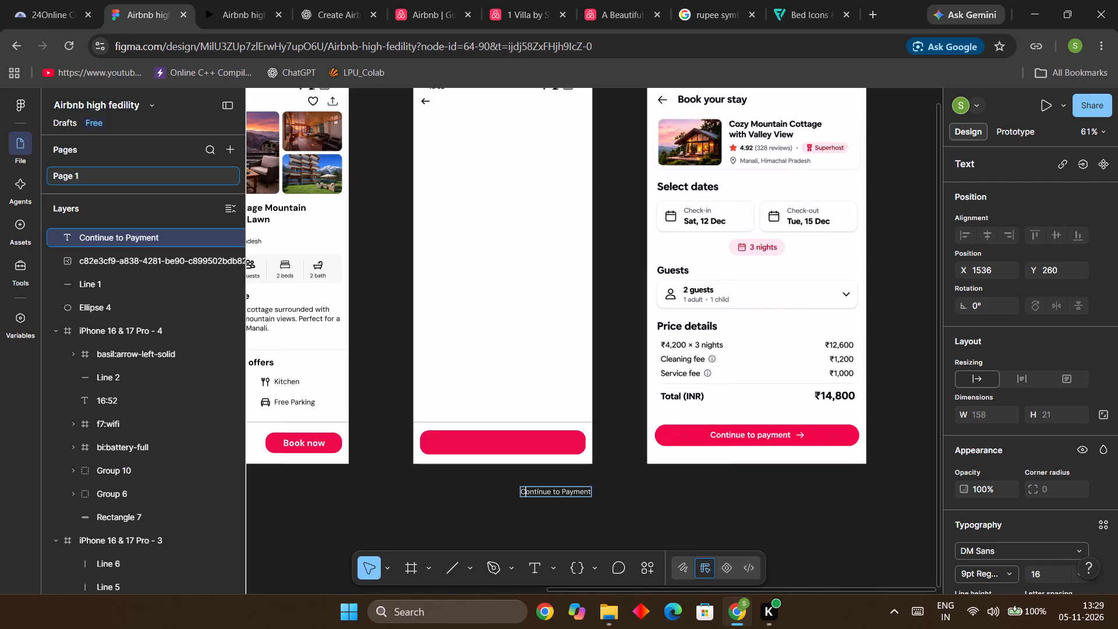
pyautogui.click(630, 512)
# Make the "Continue to Payment" text box 20 high and move it onto the pink button at X 127, Y 816.
pyautogui.click(608, 507)
pyautogui.click(568, 497)
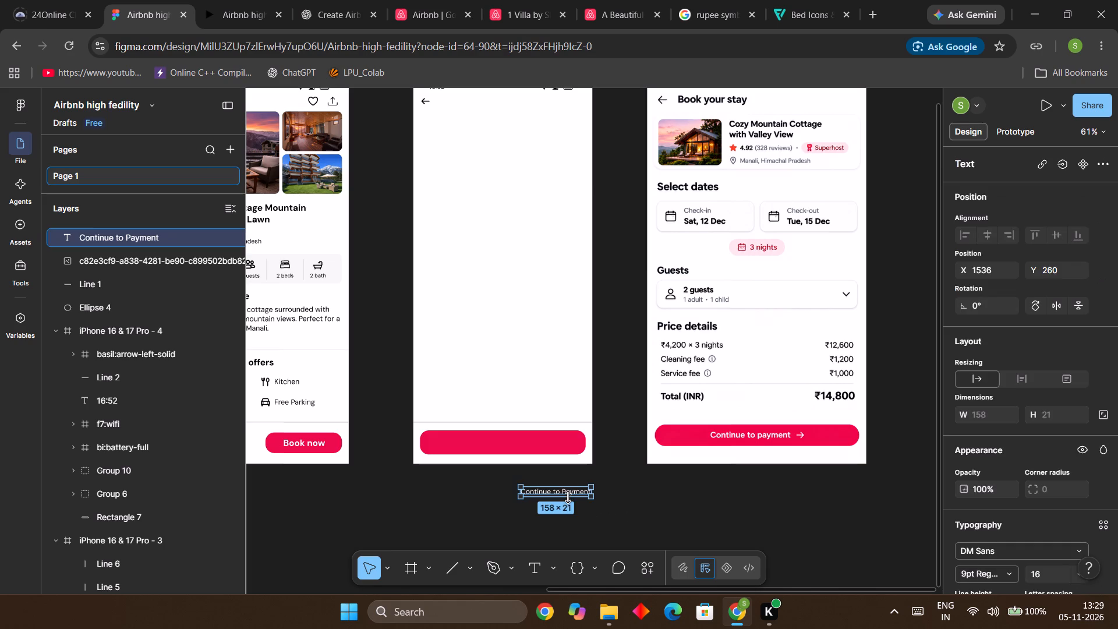
pyautogui.moveTo(568, 497); pyautogui.dragTo(525, 485)
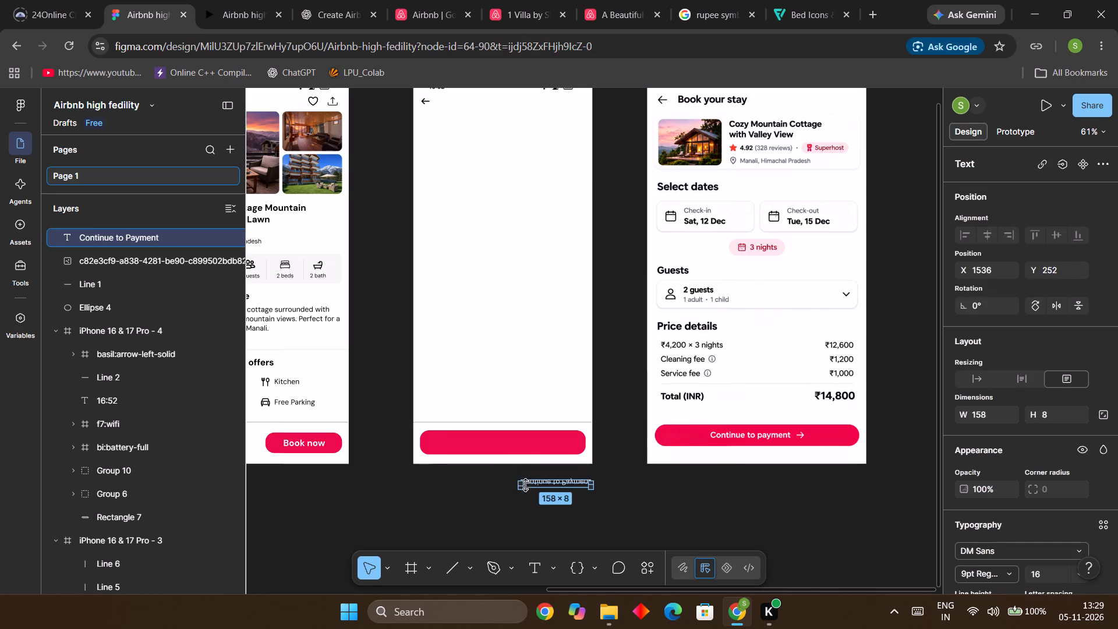
pyautogui.moveTo(525, 485); pyautogui.dragTo(525, 496)
pyautogui.click(659, 509)
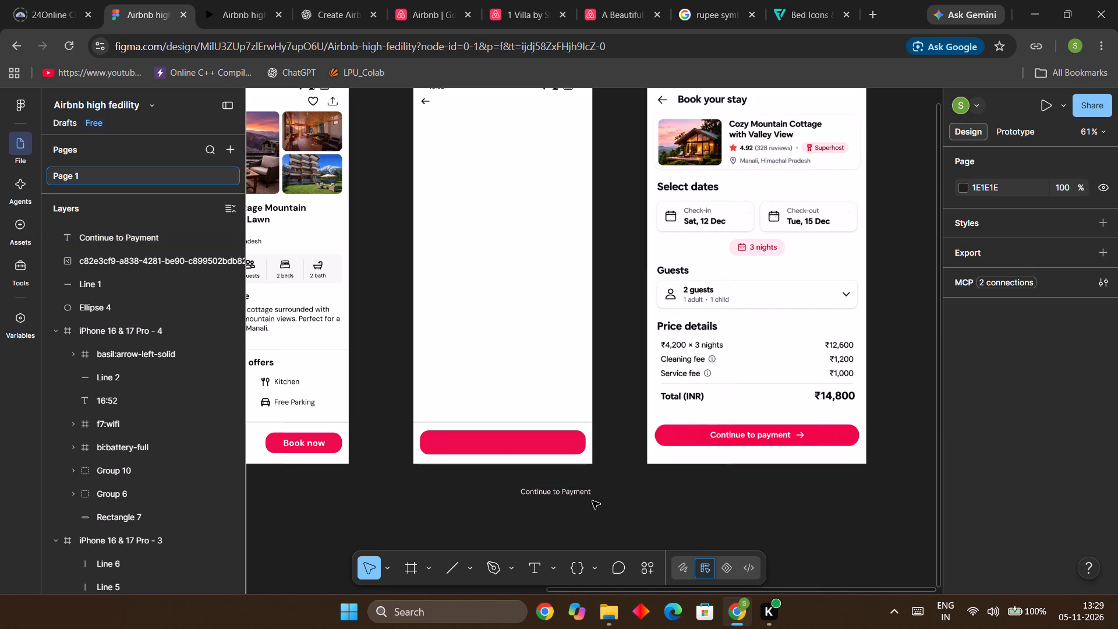
pyautogui.click(571, 499)
pyautogui.moveTo(574, 494); pyautogui.dragTo(525, 455)
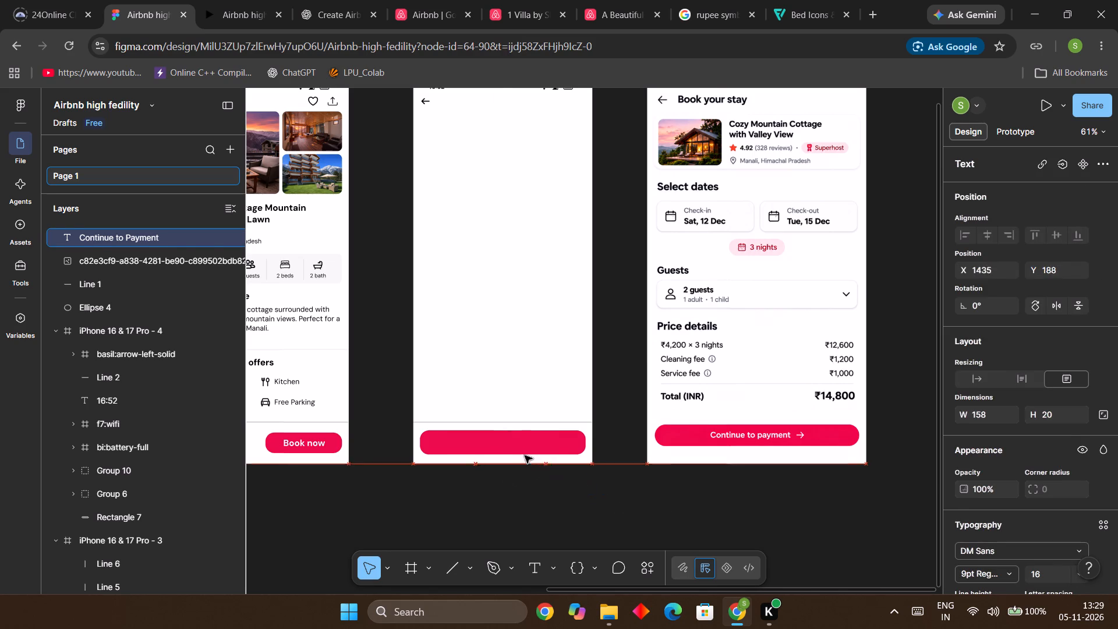
pyautogui.moveTo(525, 455); pyautogui.dragTo(522, 447)
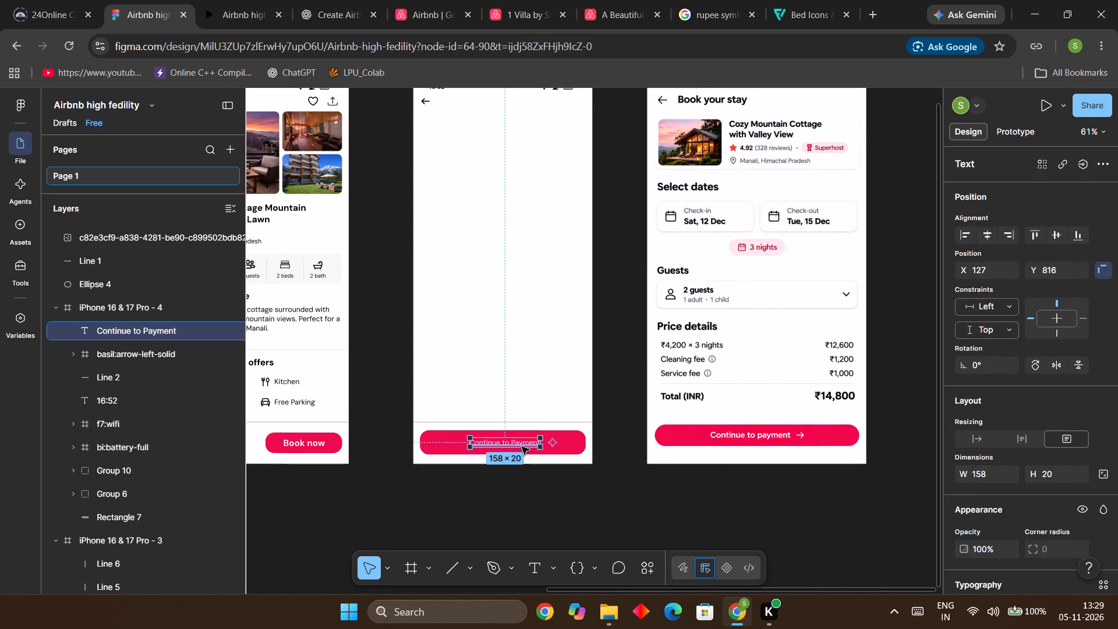
# Make the entire "Continue to Payment" label bold.
pyautogui.scroll(-8, 995, 465)
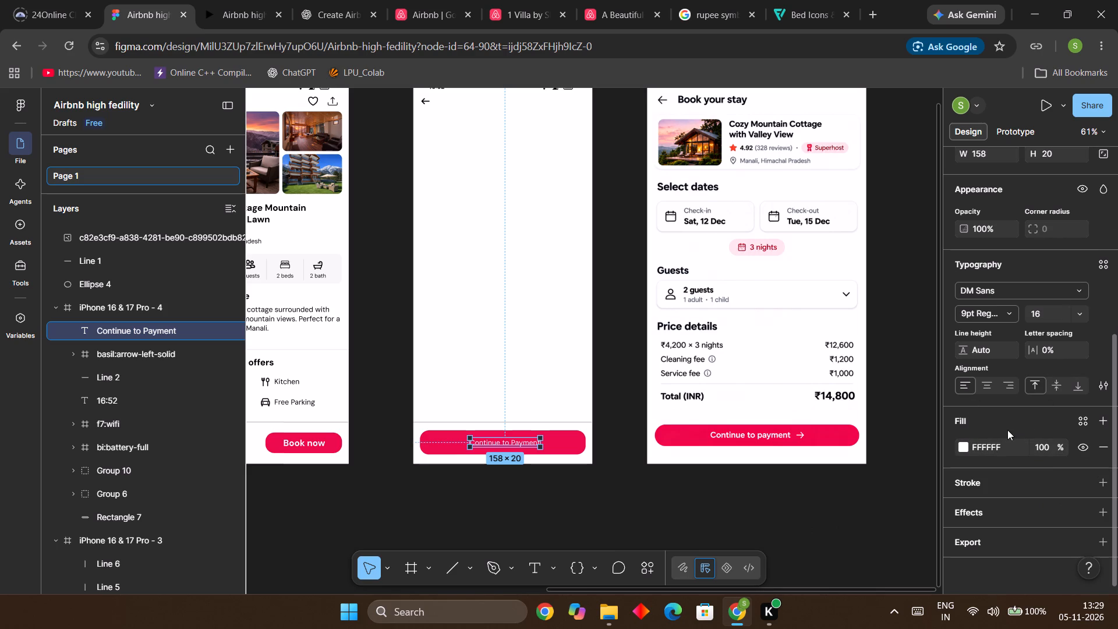
pyautogui.doubleClick(521, 444)
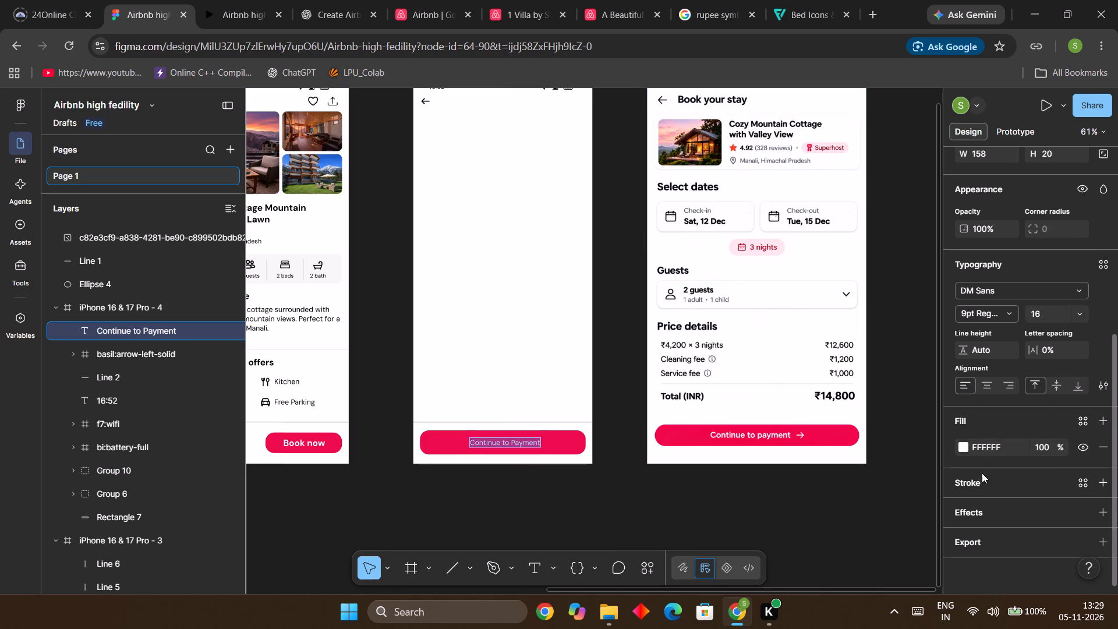
pyautogui.scroll(2, 1007, 446)
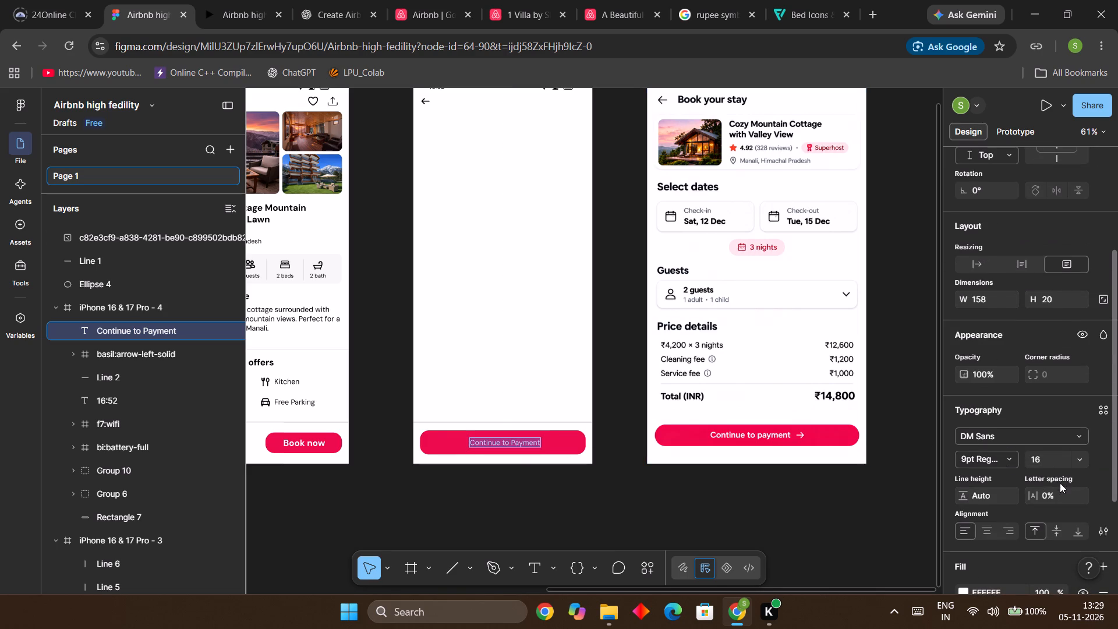
pyautogui.click(992, 504)
pyautogui.click(609, 510)
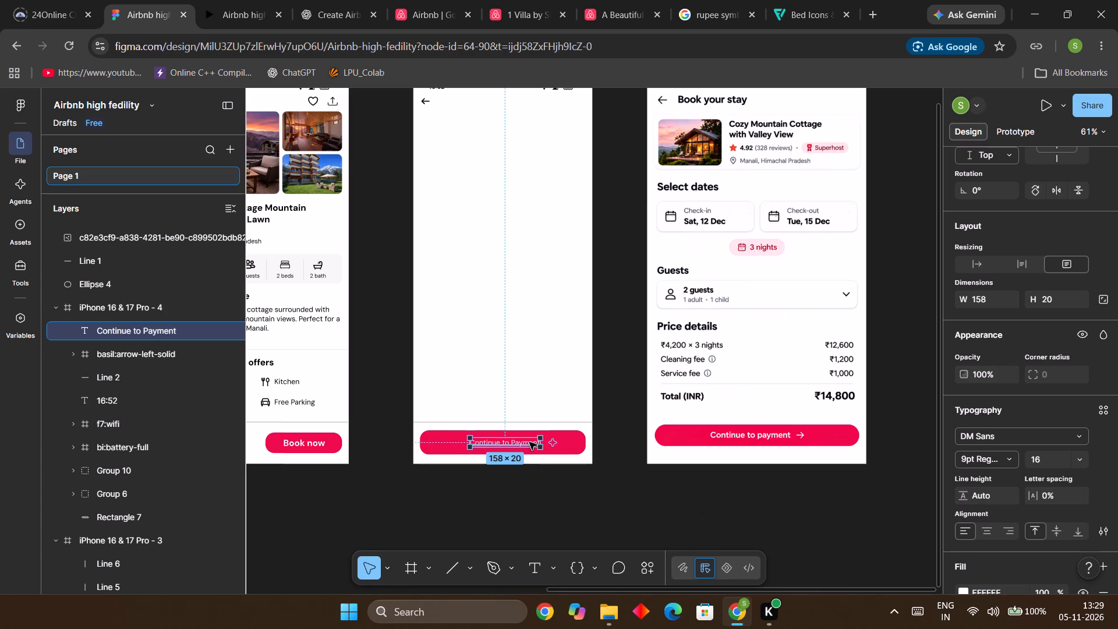
pyautogui.doubleClick(529, 442)
pyautogui.click(529, 442)
pyautogui.click(529, 442)
pyautogui.doubleClick(532, 444)
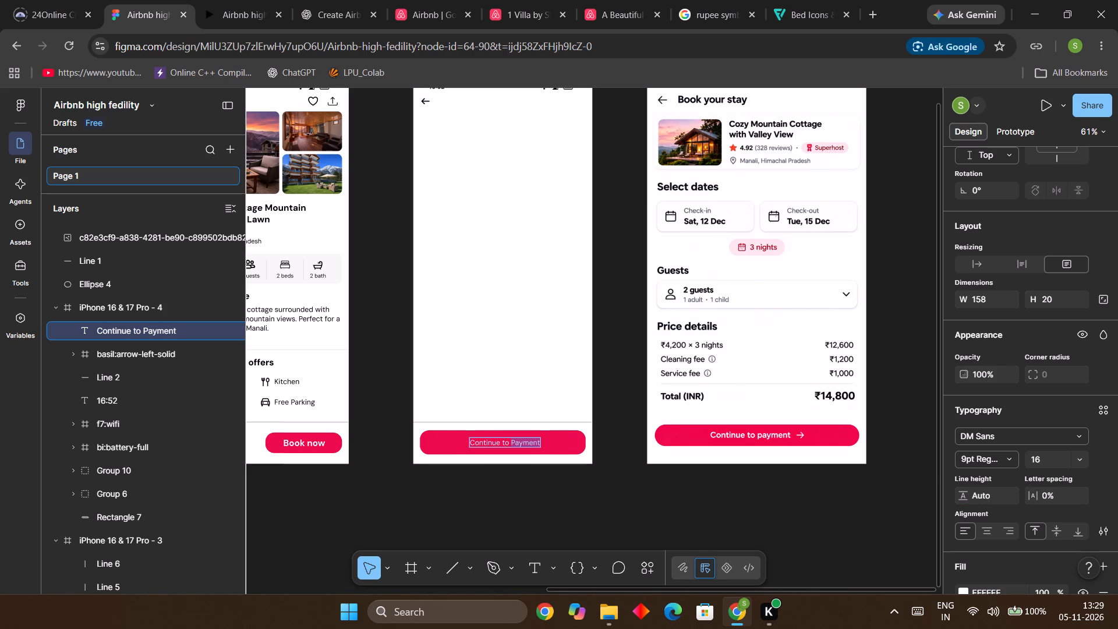
pyautogui.click(532, 444)
pyautogui.hotkey('ctrl', 'a')
pyautogui.hotkey('ctrl', 'b')
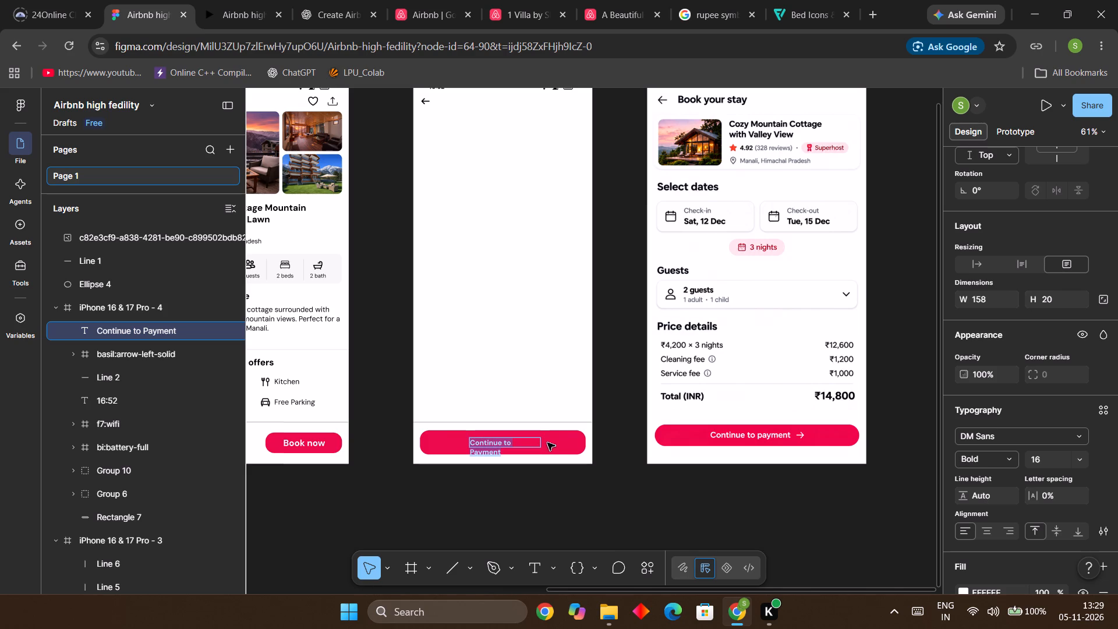
pyautogui.click(518, 441)
pyautogui.click(551, 480)
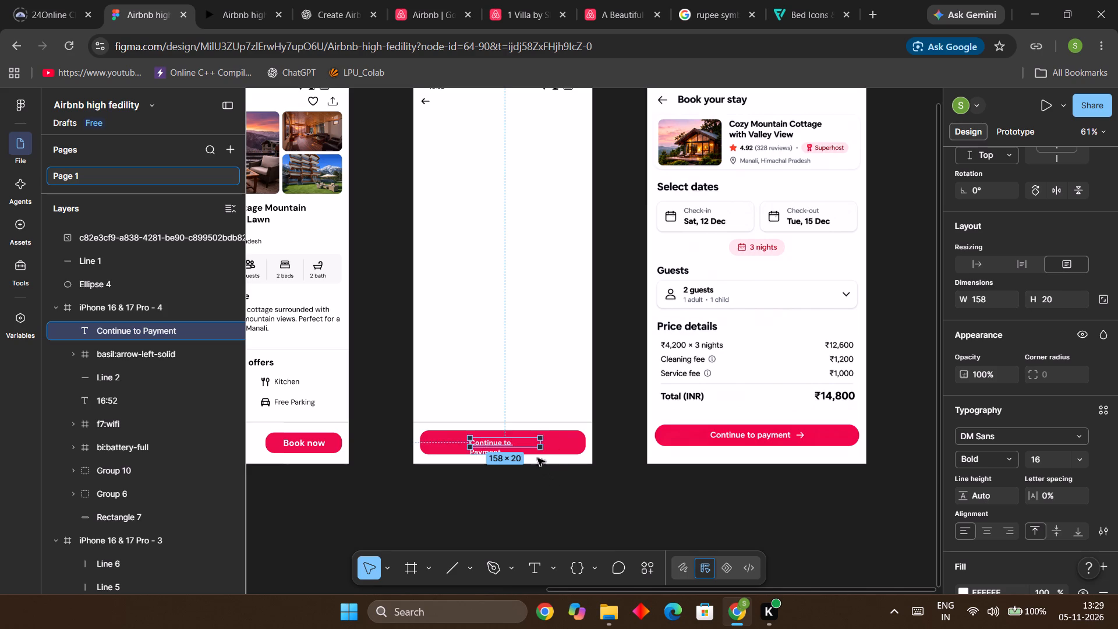
# Widen the "Continue to Payment" text box to about 185 so the bold label fits on one line.
pyautogui.moveTo(542, 444); pyautogui.dragTo(554, 444)
pyautogui.click(580, 509)
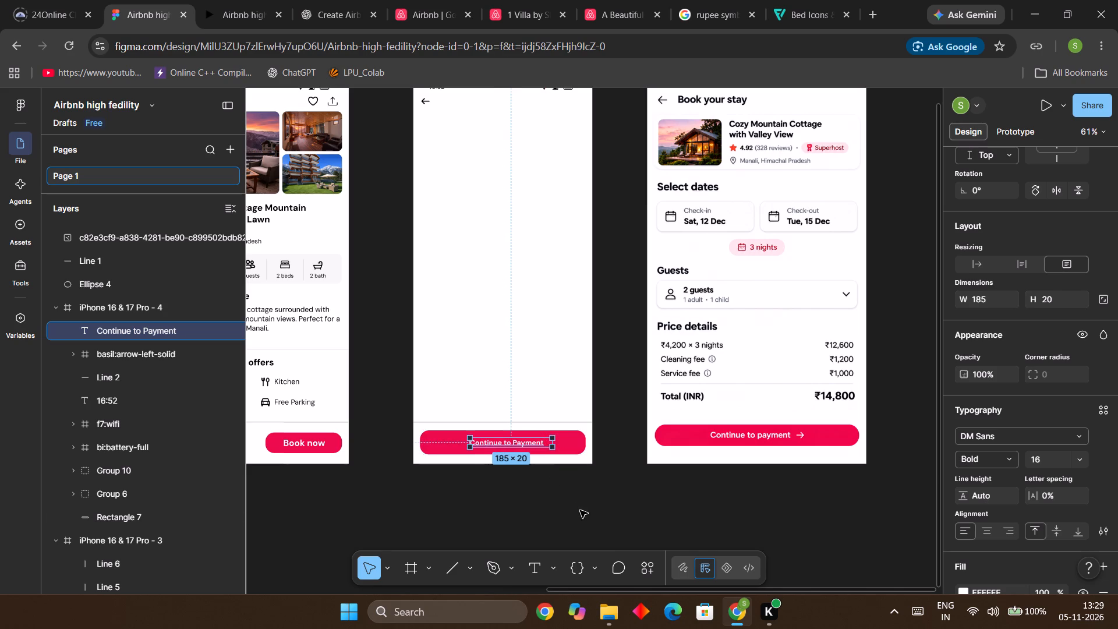
# Set the "Continue to Payment" label's font size to 20.
pyautogui.click(516, 448)
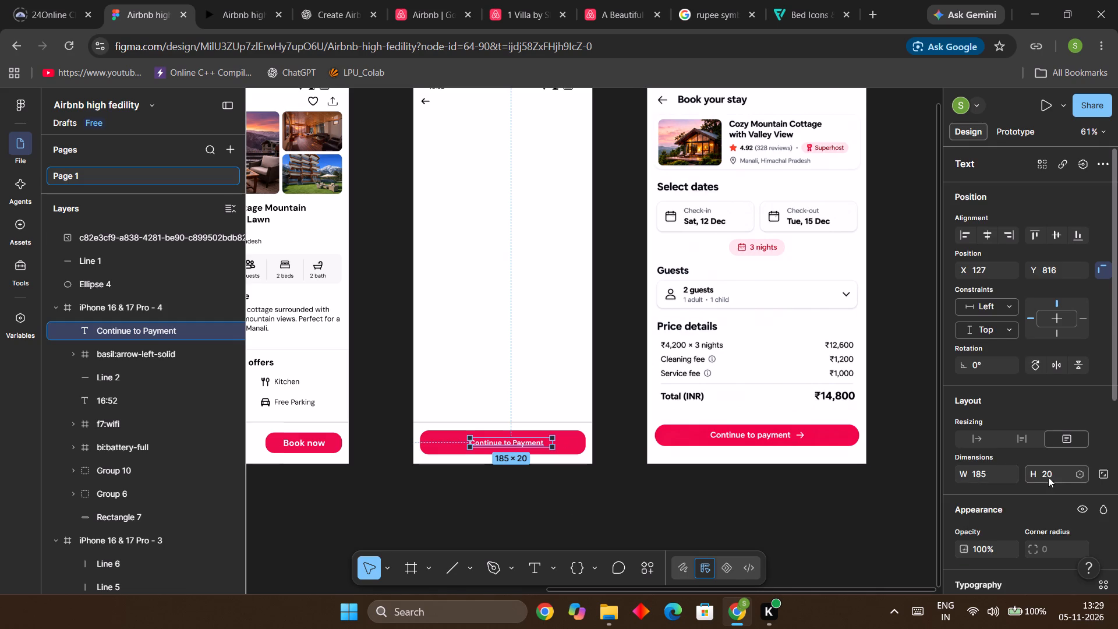
pyautogui.scroll(-1, 1041, 477)
pyautogui.scroll(-1, 1046, 426)
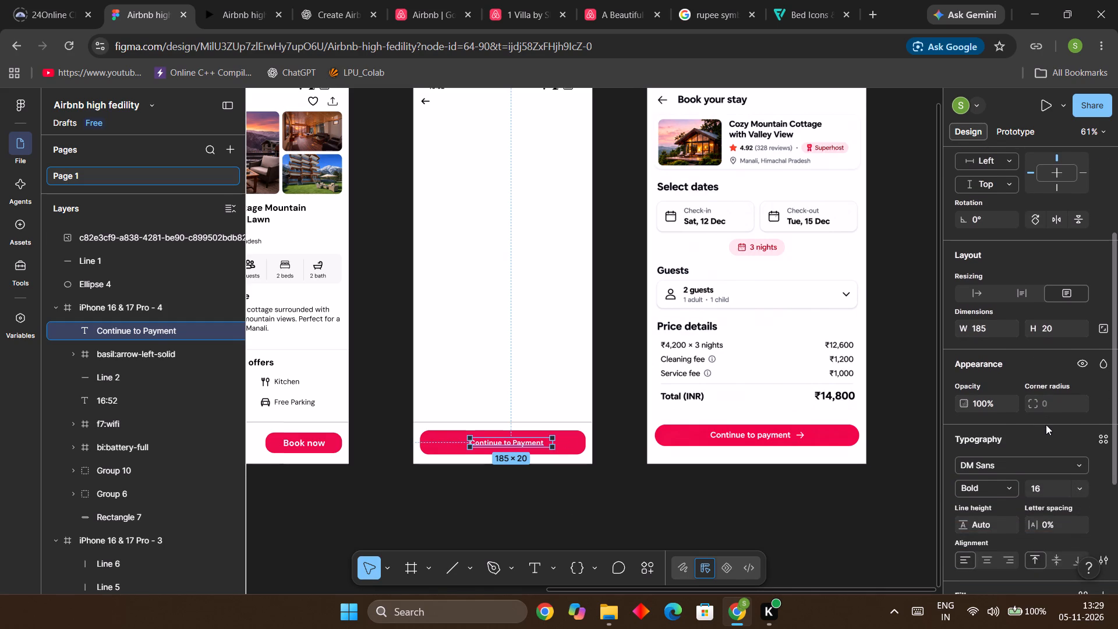
pyautogui.scroll(-1, 1045, 425)
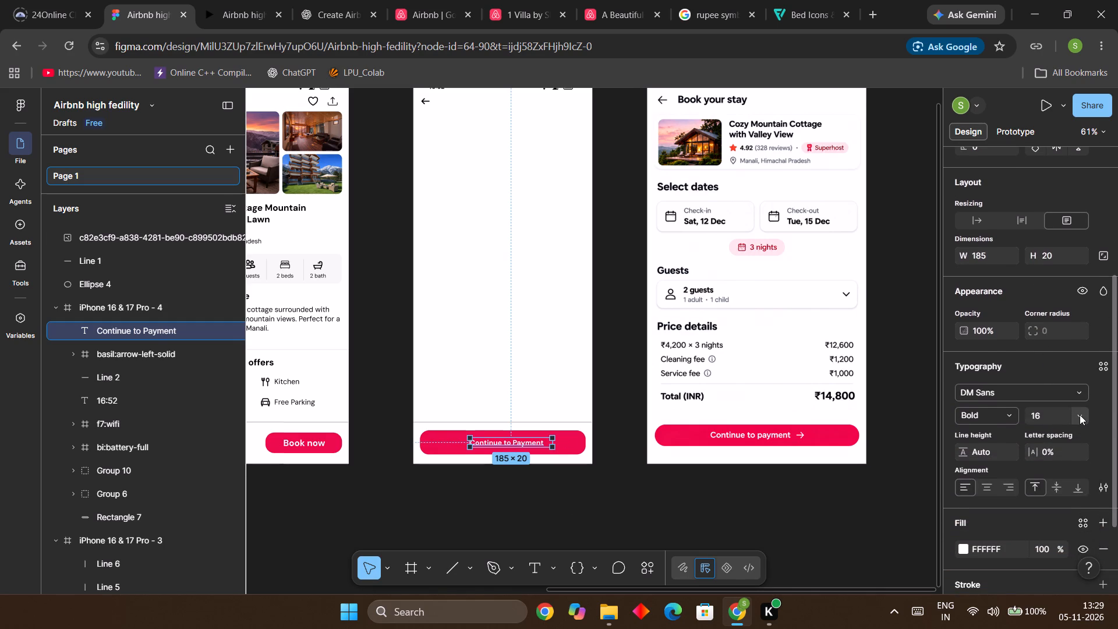
pyautogui.click(1080, 415)
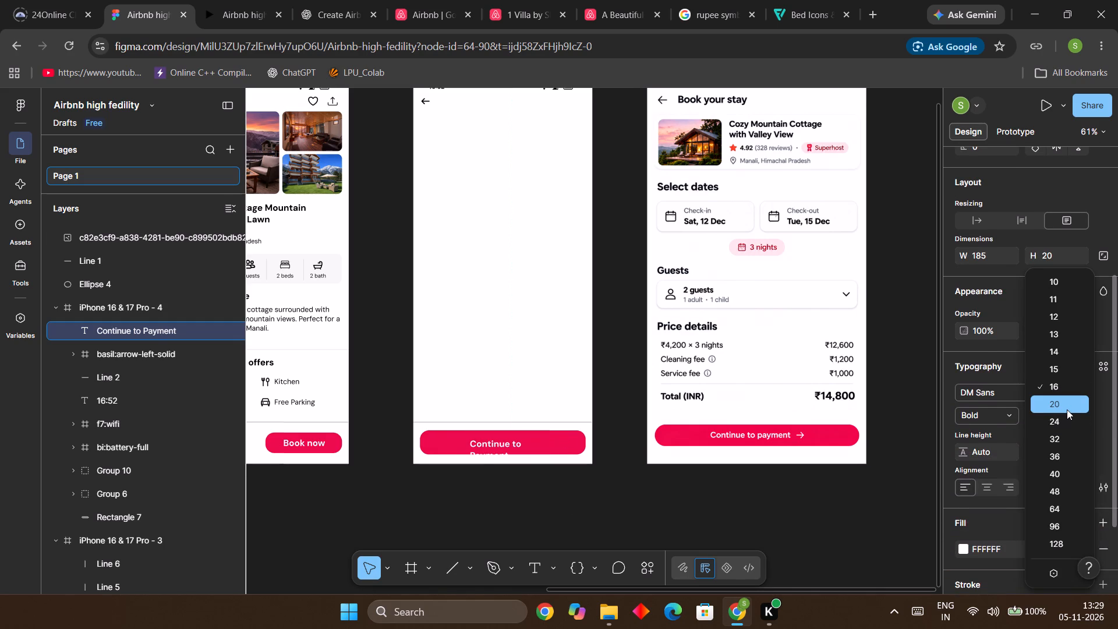
pyautogui.click(1067, 409)
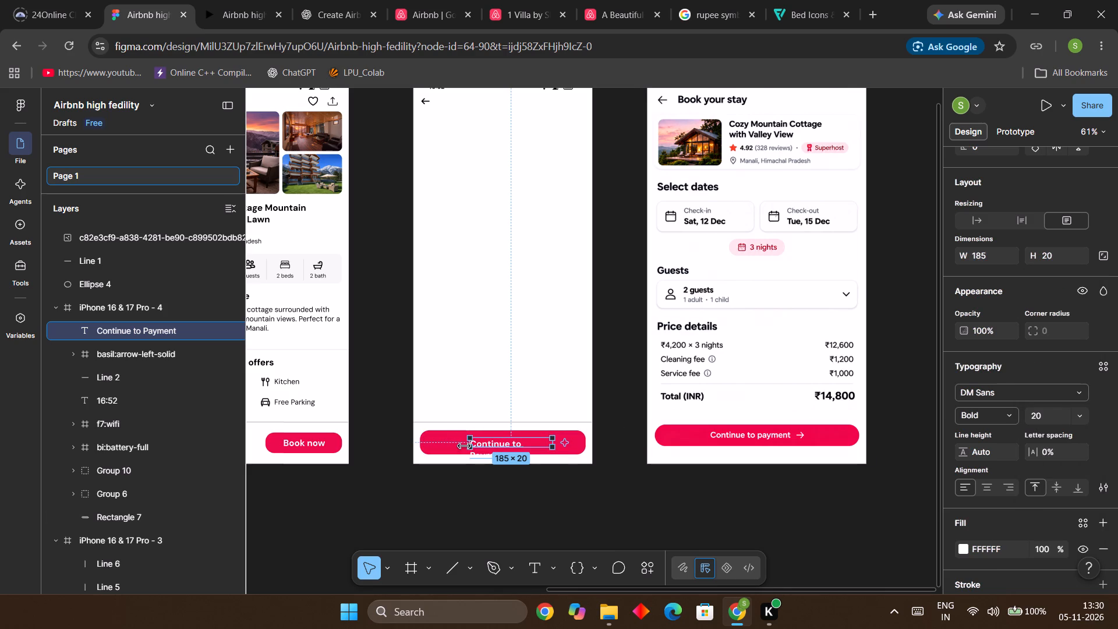
# Extend the label's text box leftward to X 70, then pull its right edge in close to the text.
pyautogui.moveTo(468, 446); pyautogui.dragTo(445, 448)
pyautogui.click(632, 464)
pyautogui.click(518, 443)
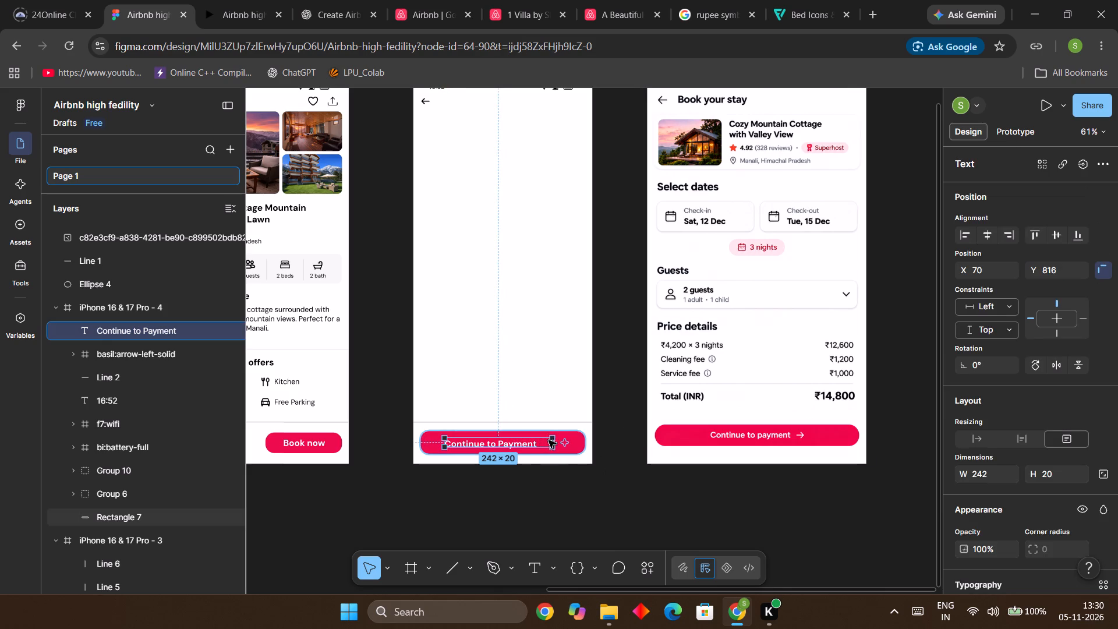
pyautogui.moveTo(554, 443); pyautogui.dragTo(542, 444)
pyautogui.click(562, 497)
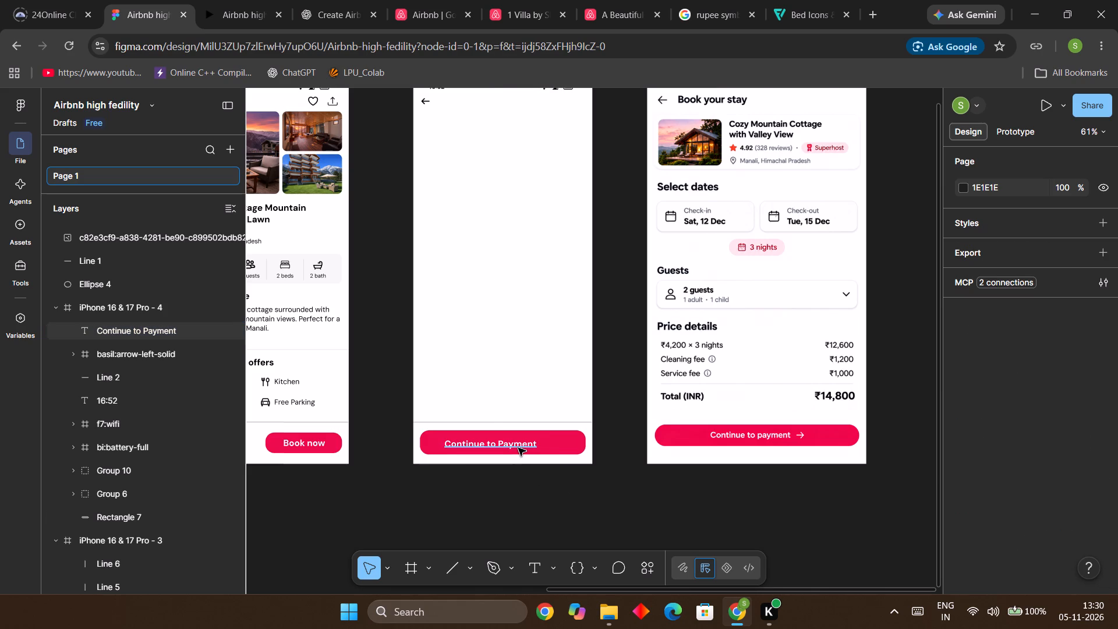
pyautogui.click(518, 448)
pyautogui.click(551, 492)
# Duplicate the frame's back arrow icon and place the copy on the pink button beside the label, at X 286, Y 792.
pyautogui.scroll(5, 388, 432)
pyautogui.click(427, 269)
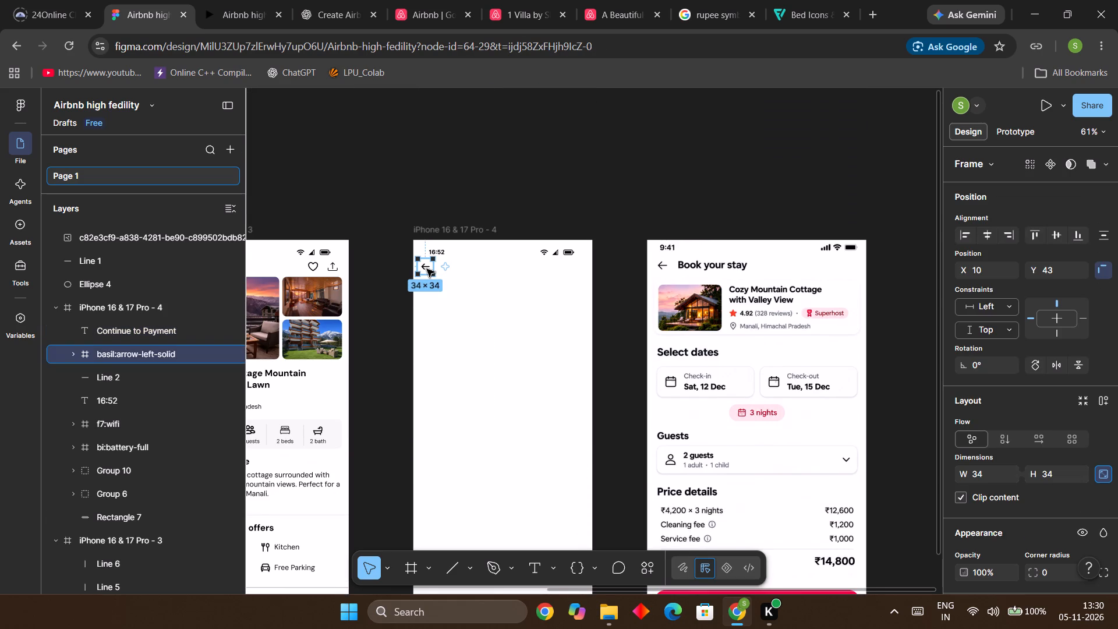
pyautogui.hotkey('ctrl', 'd')
pyautogui.moveTo(427, 269); pyautogui.dragTo(464, 367)
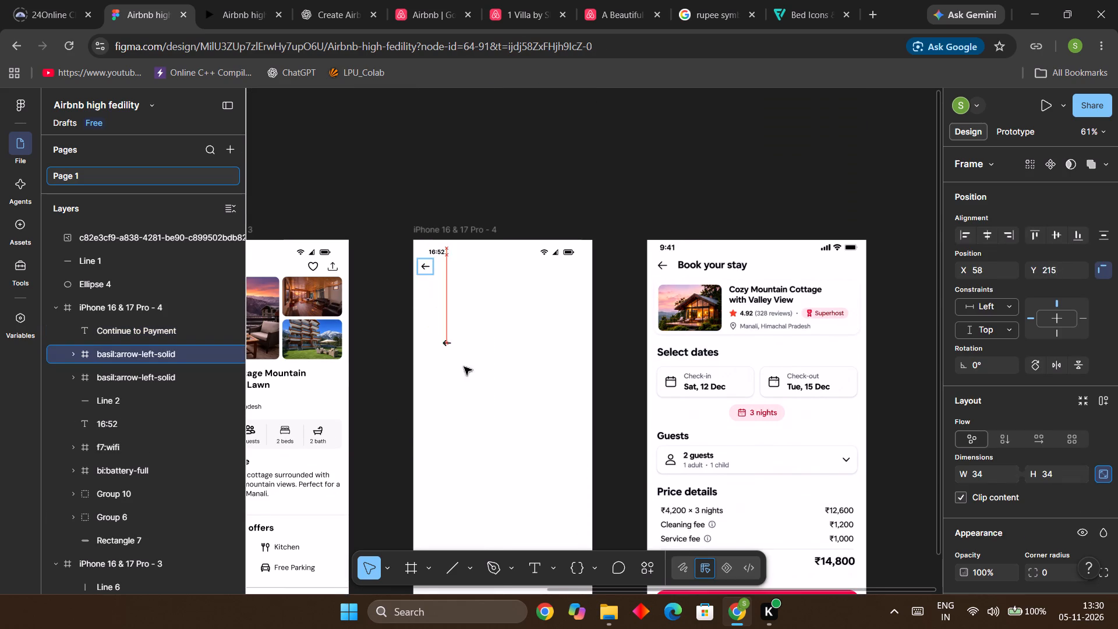
pyautogui.moveTo(464, 367); pyautogui.dragTo(549, 475)
pyautogui.scroll(-10, 536, 441)
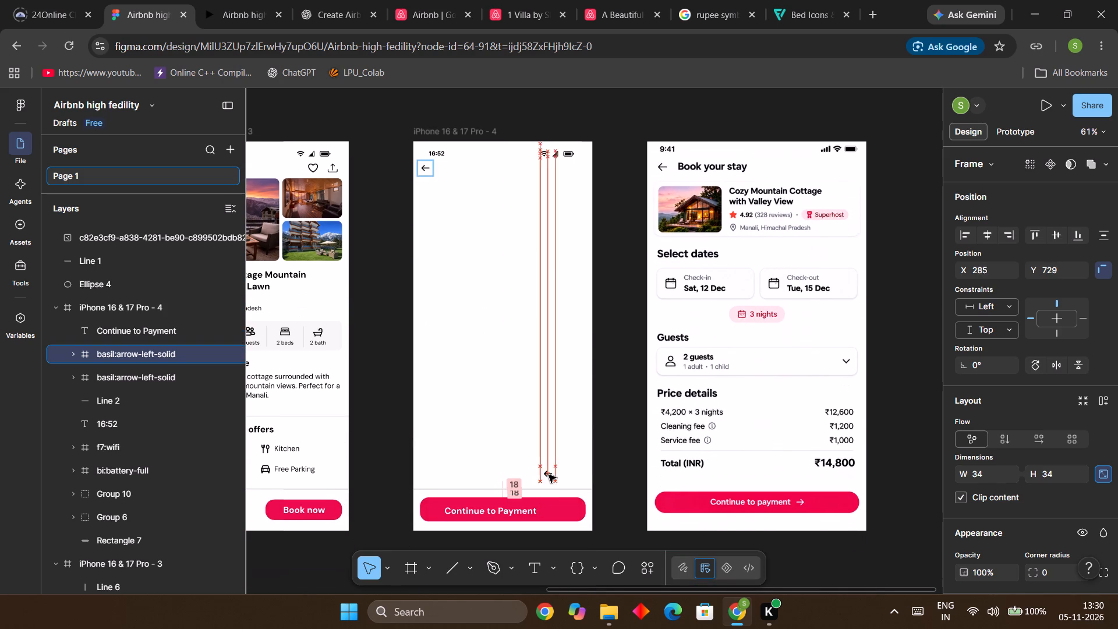
pyautogui.moveTo(549, 475); pyautogui.dragTo(550, 506)
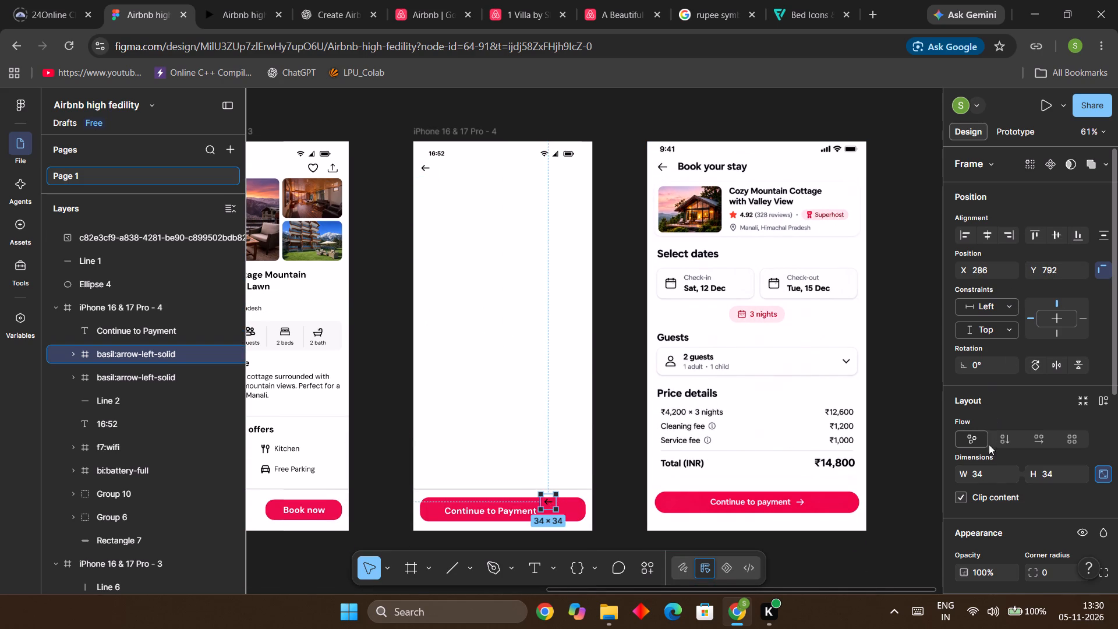
# Rotate the duplicated arrow icon on the pink button by 180°.
pyautogui.scroll(2, 1006, 449)
pyautogui.click(991, 362)
pyautogui.write('180')
pyautogui.press('Return')
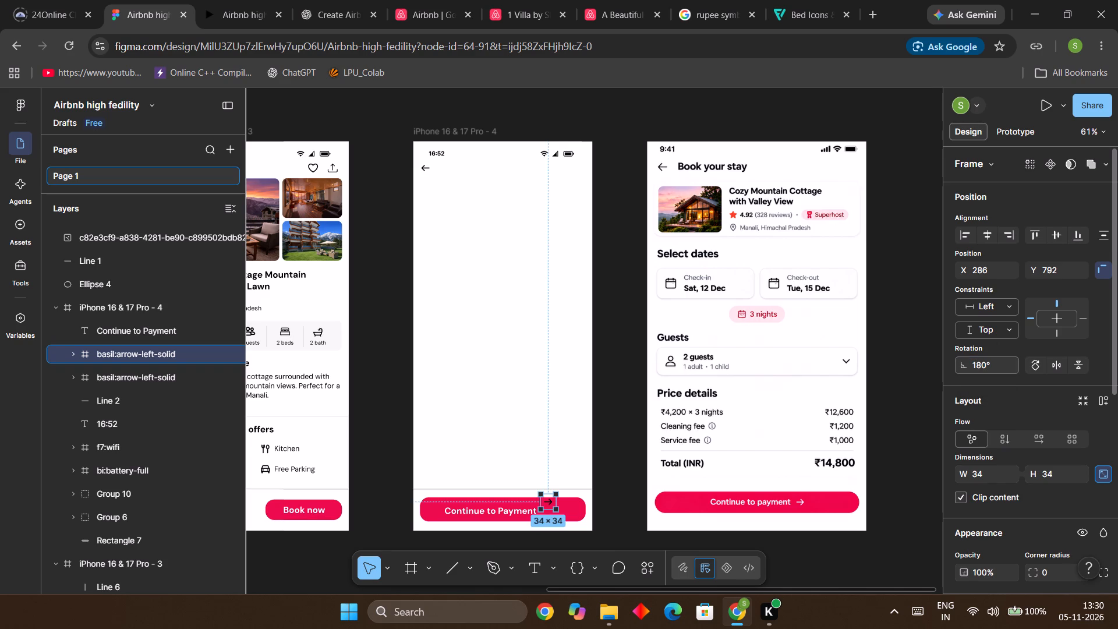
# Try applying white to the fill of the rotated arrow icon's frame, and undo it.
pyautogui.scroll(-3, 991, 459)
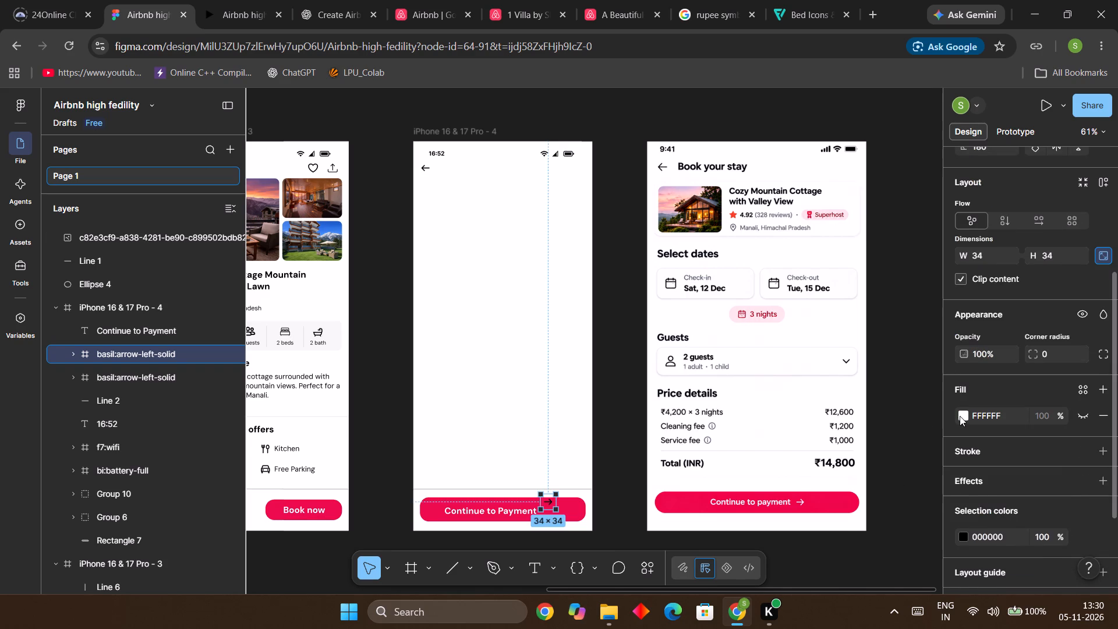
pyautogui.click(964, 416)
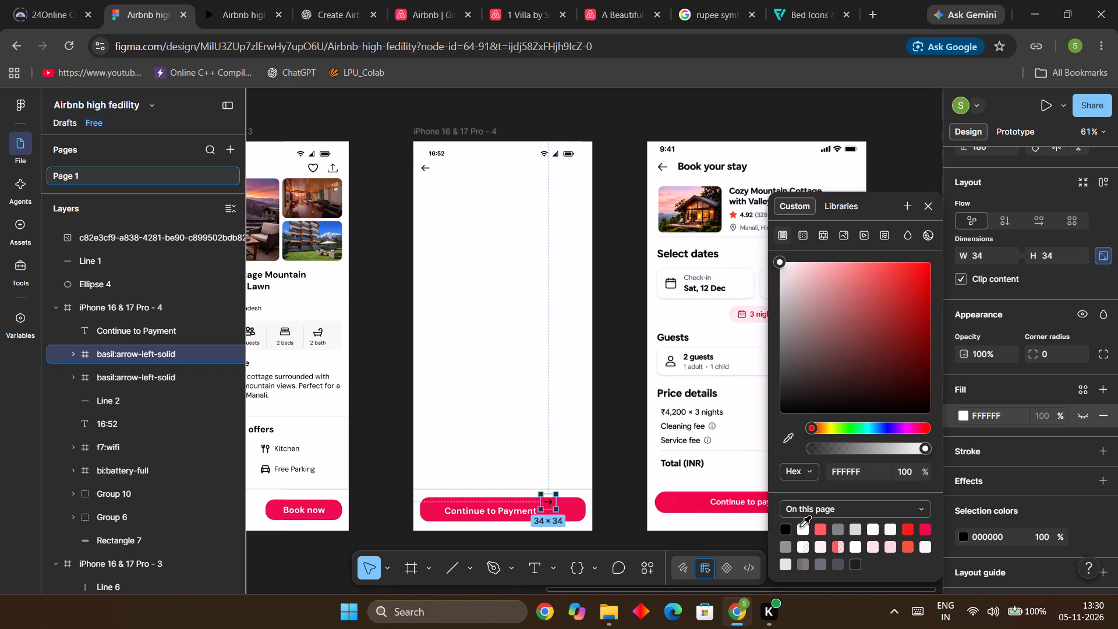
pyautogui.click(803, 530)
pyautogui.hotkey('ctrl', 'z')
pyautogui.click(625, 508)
# Set the fill of the arrow vector inside the rotated icon on the pink button to white (FFFFFF).
pyautogui.doubleClick(546, 505)
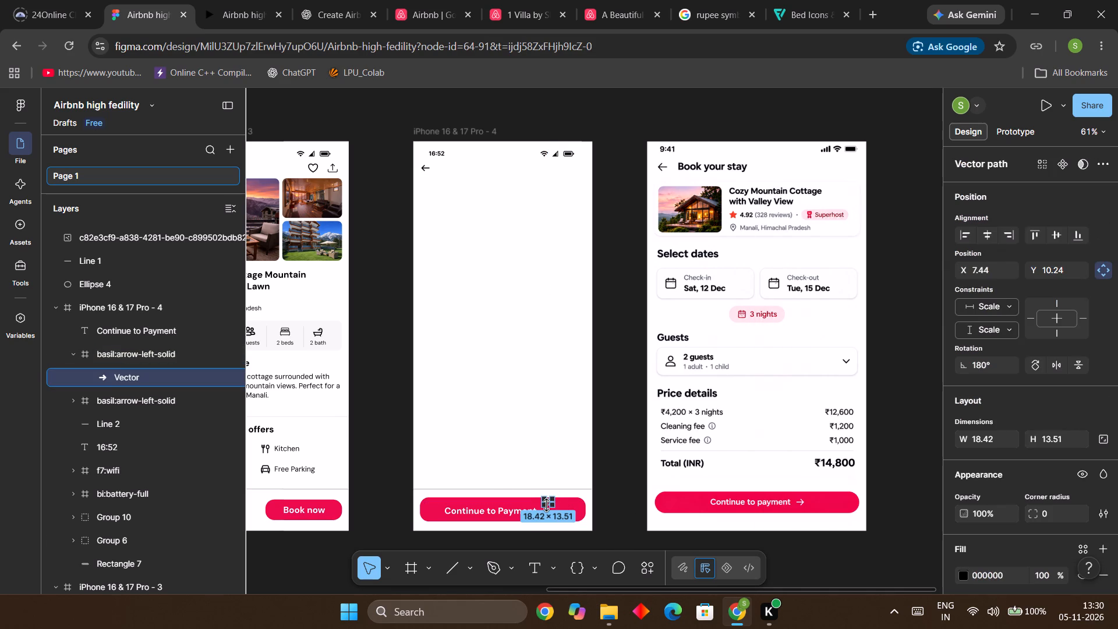
pyautogui.scroll(-3, 961, 473)
pyautogui.click(961, 448)
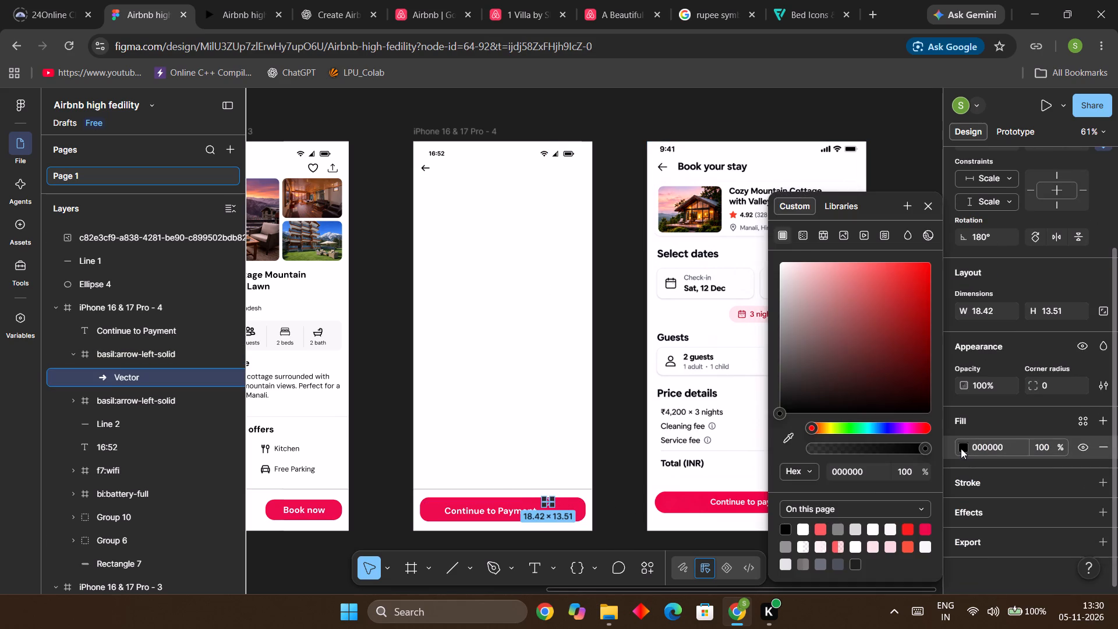
pyautogui.click(804, 529)
pyautogui.click(624, 484)
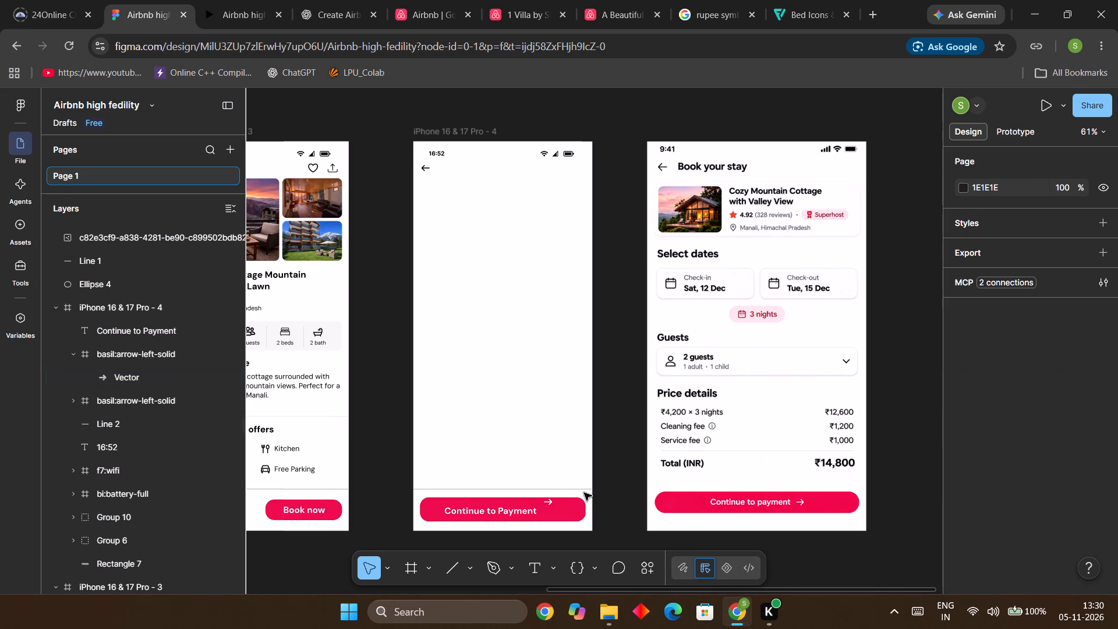
# Move the white arrow icon down in line with the button's label, fine-tuning it to X 286, Y 809.
pyautogui.click(551, 504)
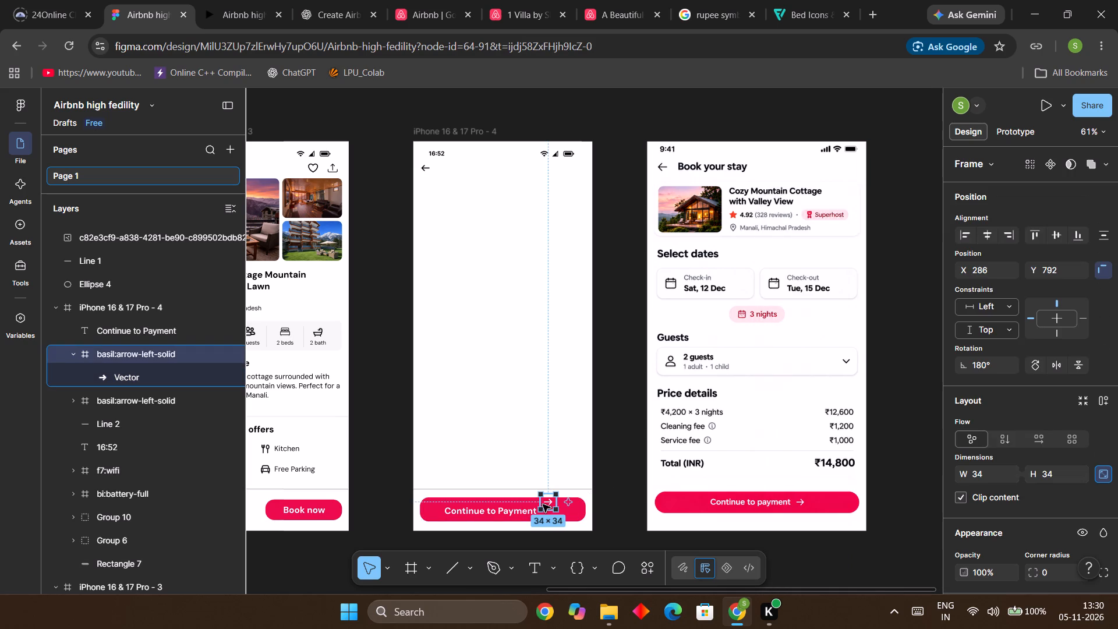
pyautogui.moveTo(543, 504); pyautogui.dragTo(543, 513)
pyautogui.click(608, 488)
pyautogui.keyDown('ctrl'); pyautogui.scroll(2, 561, 515); pyautogui.keyUp('ctrl')
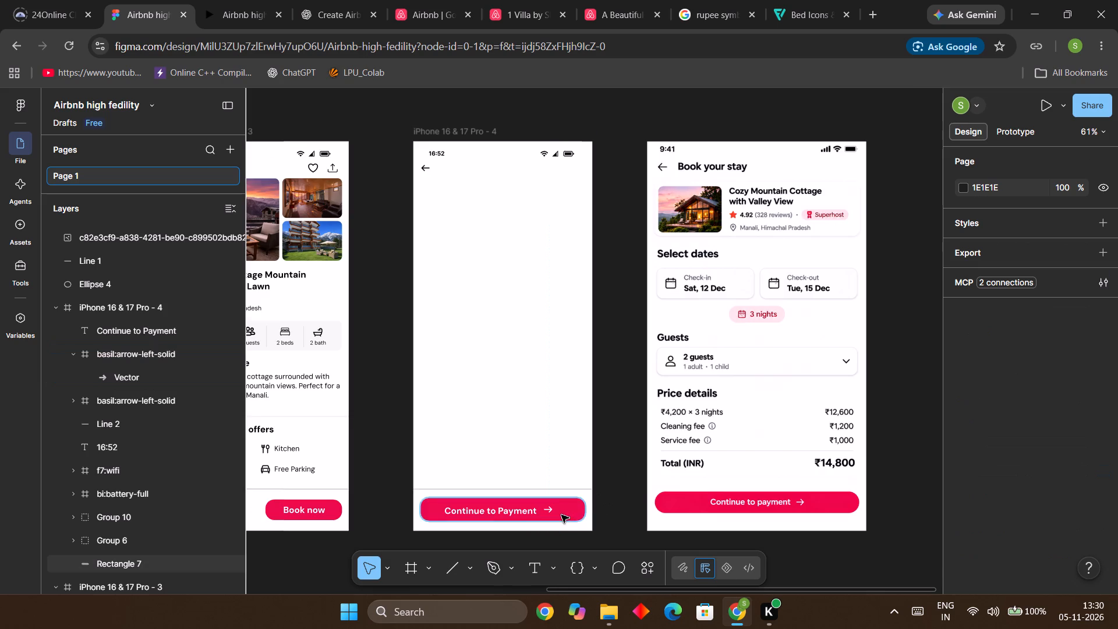
pyautogui.keyDown('ctrl'); pyautogui.scroll(4, 561, 515); pyautogui.keyUp('ctrl')
pyautogui.scroll(-3, 568, 512)
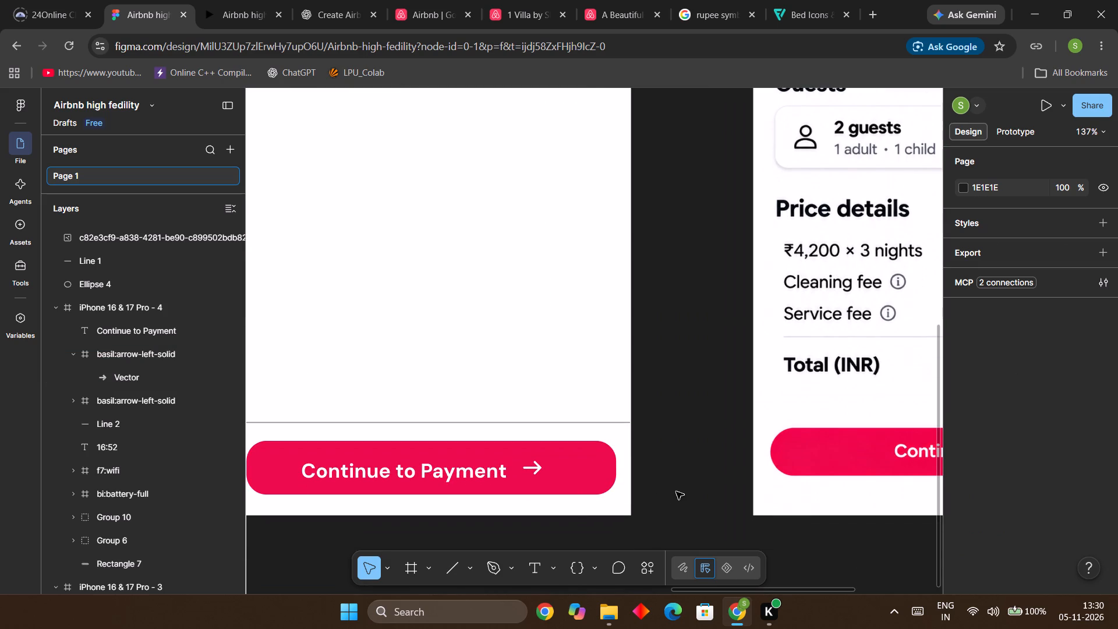
pyautogui.click(528, 475)
pyautogui.press('Down')
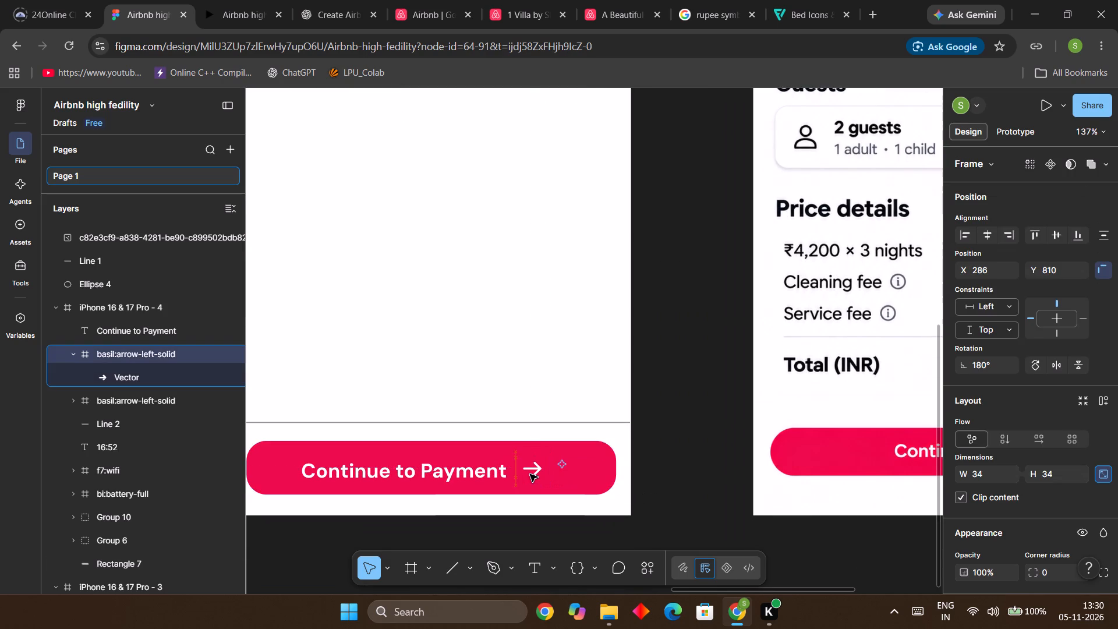
pyautogui.press('Down')
pyautogui.press('Down')
pyautogui.press('Down')
pyautogui.press('Down')
pyautogui.press('Up')
pyautogui.press('Up')
pyautogui.press('Up')
pyautogui.press('Up')
pyautogui.press('Up')
pyautogui.press('Up')
pyautogui.press('Up')
pyautogui.press('Up')
pyautogui.press('Down')
pyautogui.press('Down')
pyautogui.press('Down')
pyautogui.press('Down')
pyautogui.press('Up')
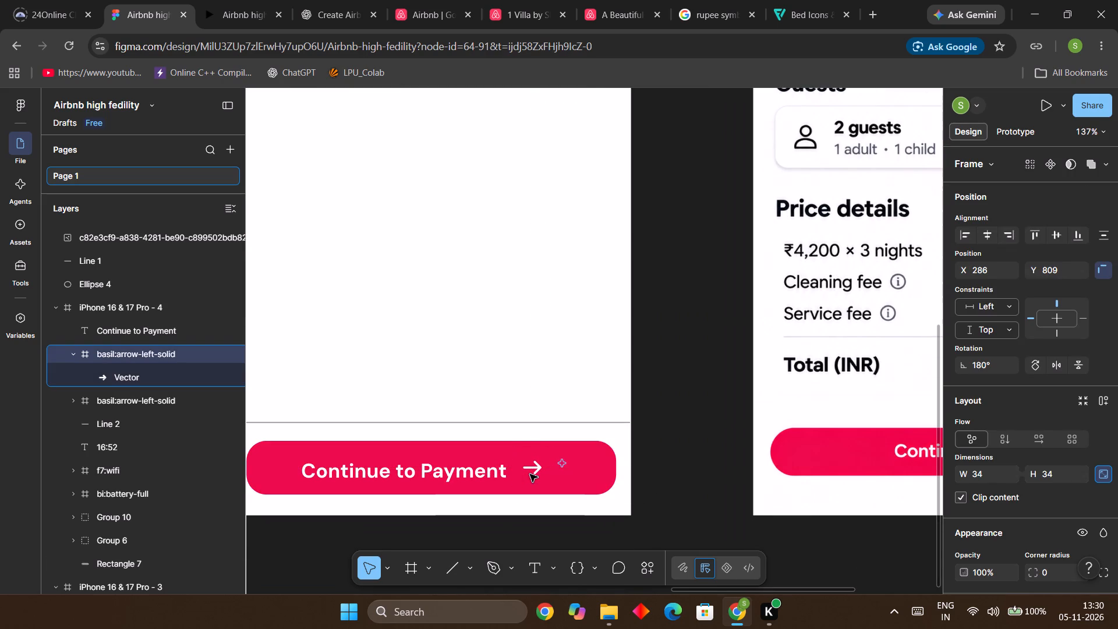
pyautogui.press('Down')
pyautogui.press('Up')
pyautogui.press('Down')
pyautogui.press('Down')
pyautogui.press('Up')
pyautogui.press('Up')
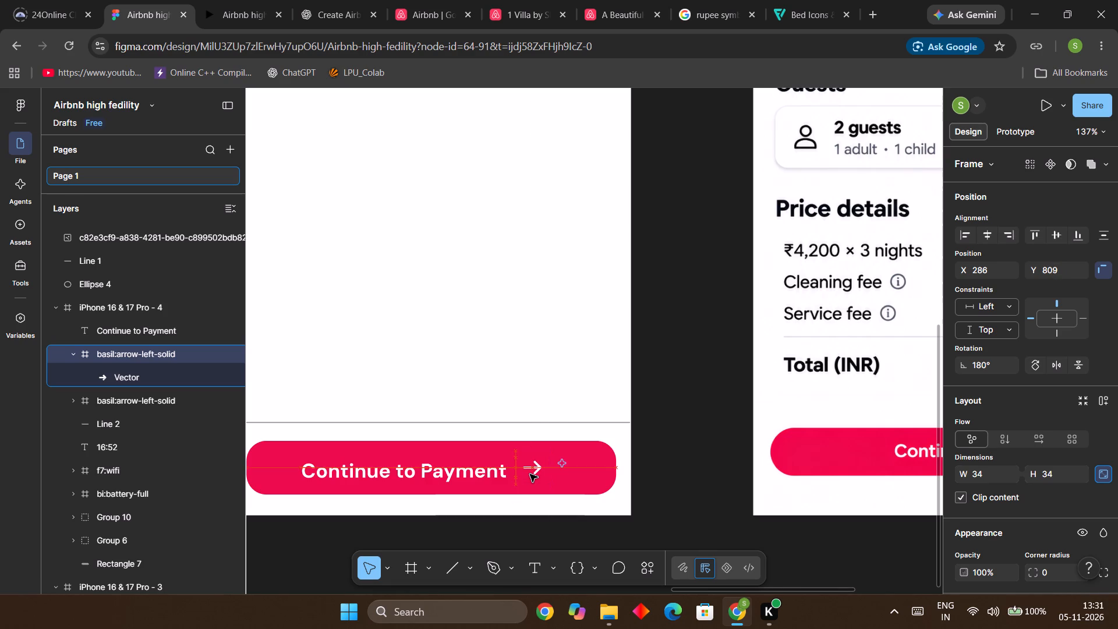
# Nudge the "Continue to Payment" label up to Y 812 so it sits level with the arrow.
pyautogui.click(483, 480)
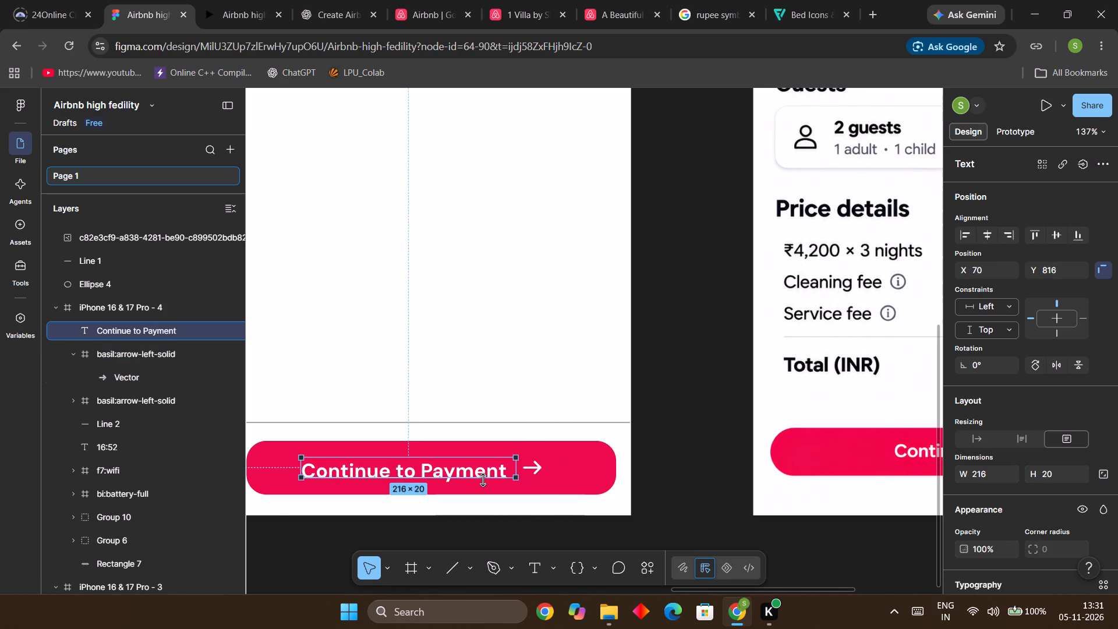
pyautogui.press('Up')
pyautogui.press('Up')
pyautogui.press('Up')
pyautogui.press('Up')
pyautogui.press('Up')
pyautogui.press('Up')
pyautogui.press('Down')
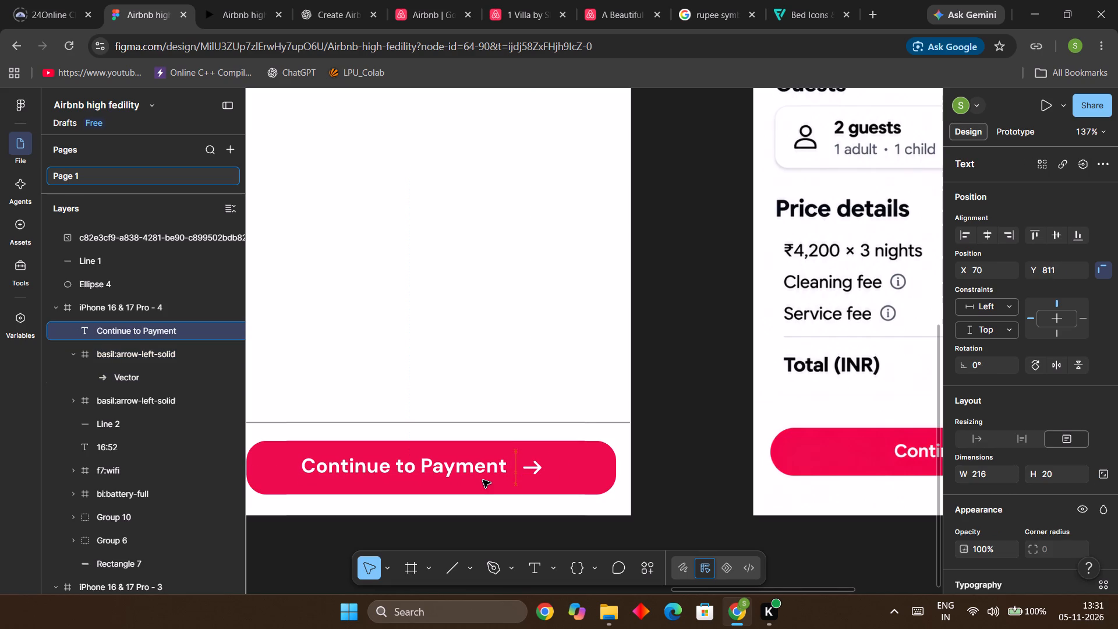
pyautogui.press('Down')
pyautogui.press('Down')
pyautogui.press('Down')
pyautogui.press('Up')
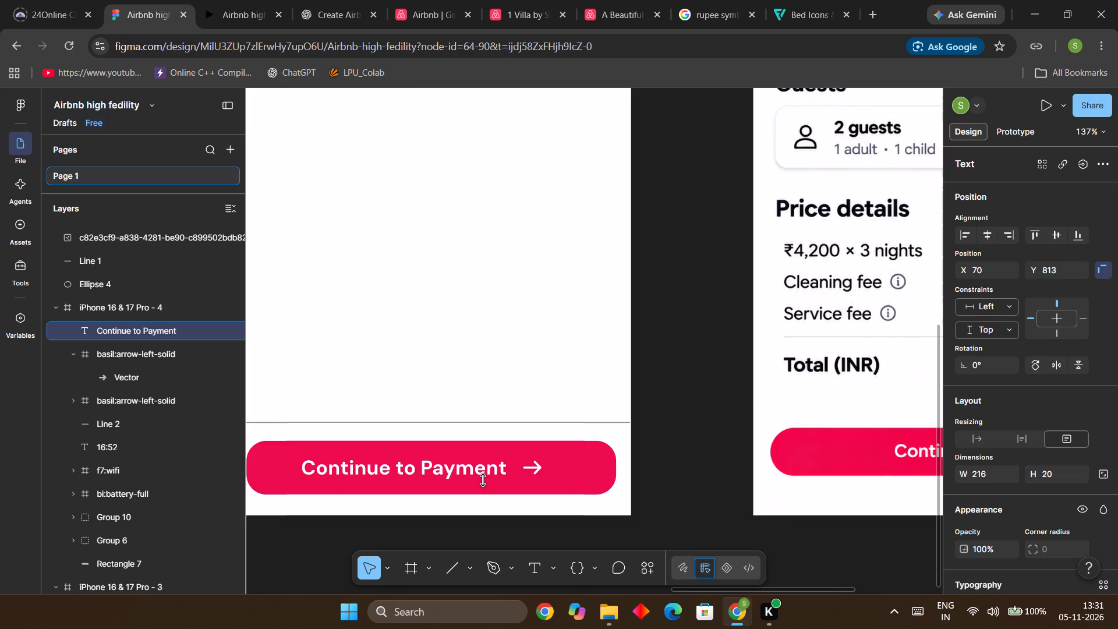
pyautogui.press('Up')
pyautogui.press('Down')
pyautogui.press('Down')
pyautogui.press('Down')
pyautogui.press('Up')
pyautogui.press('Up')
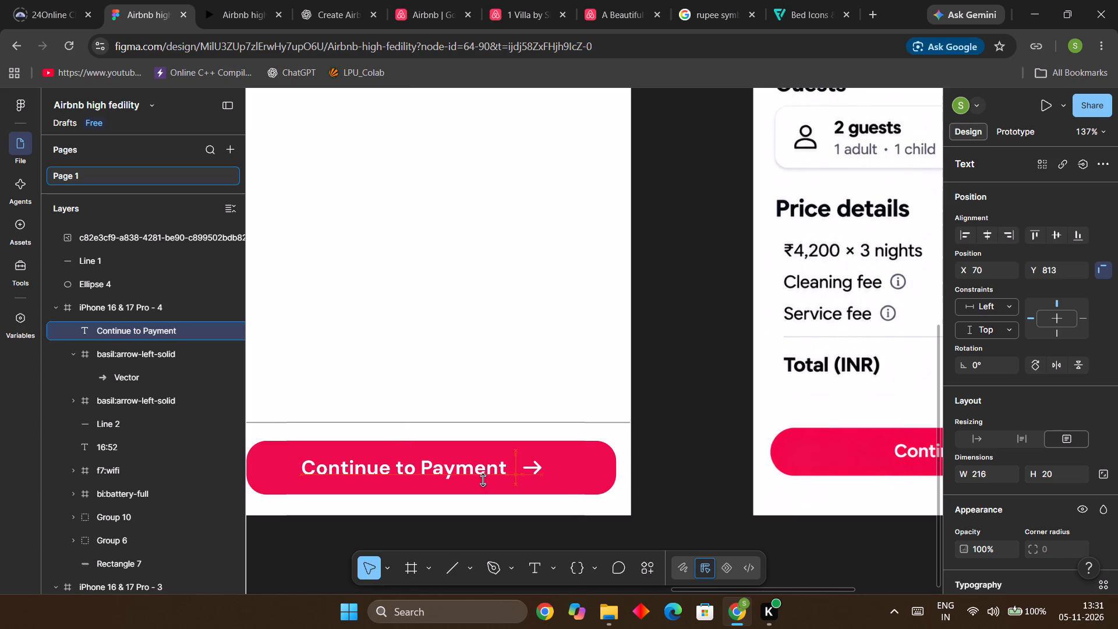
pyautogui.press('Up')
# Nudge the "Continue to Payment" label closer to the arrow, to X 78, keeping it at Y 812.
pyautogui.press('Right')
pyautogui.press('Right')
pyautogui.press('Right')
pyautogui.press('Right')
pyautogui.press('Right')
pyautogui.press('Right')
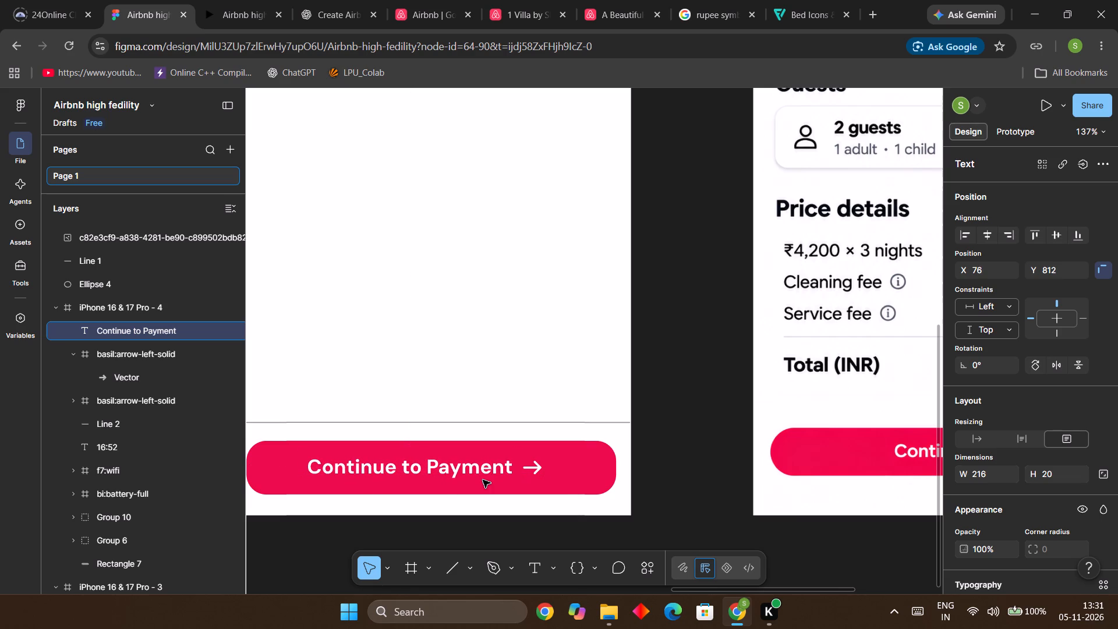
pyautogui.press('Right')
pyautogui.press('Right')
pyautogui.press('Up')
pyautogui.press('Down')
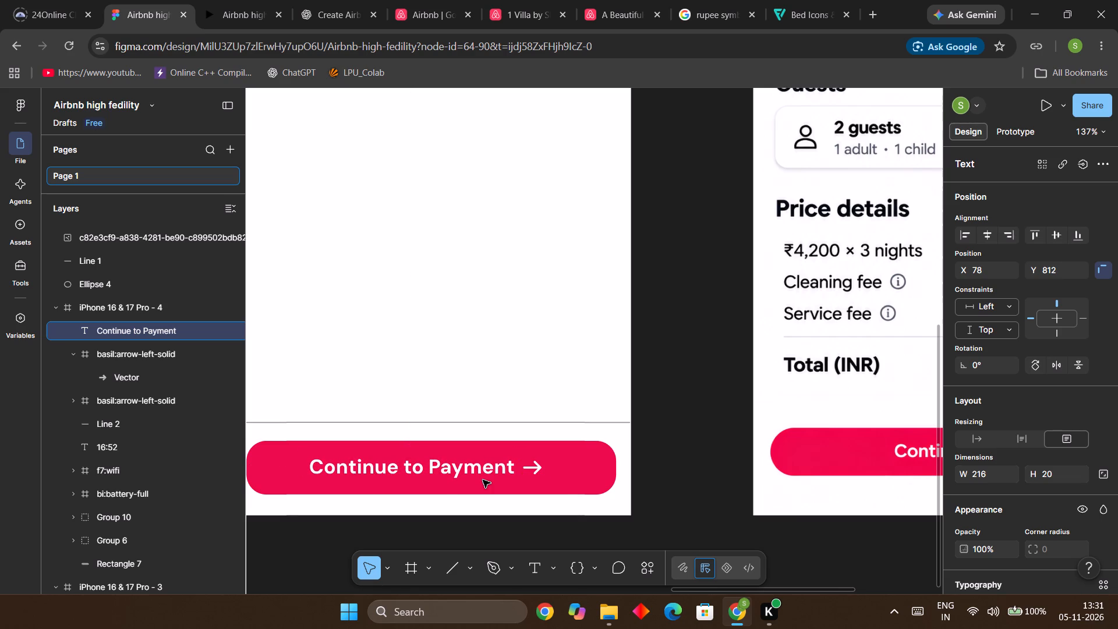
pyautogui.click(704, 438)
pyautogui.scroll(-6, 692, 441)
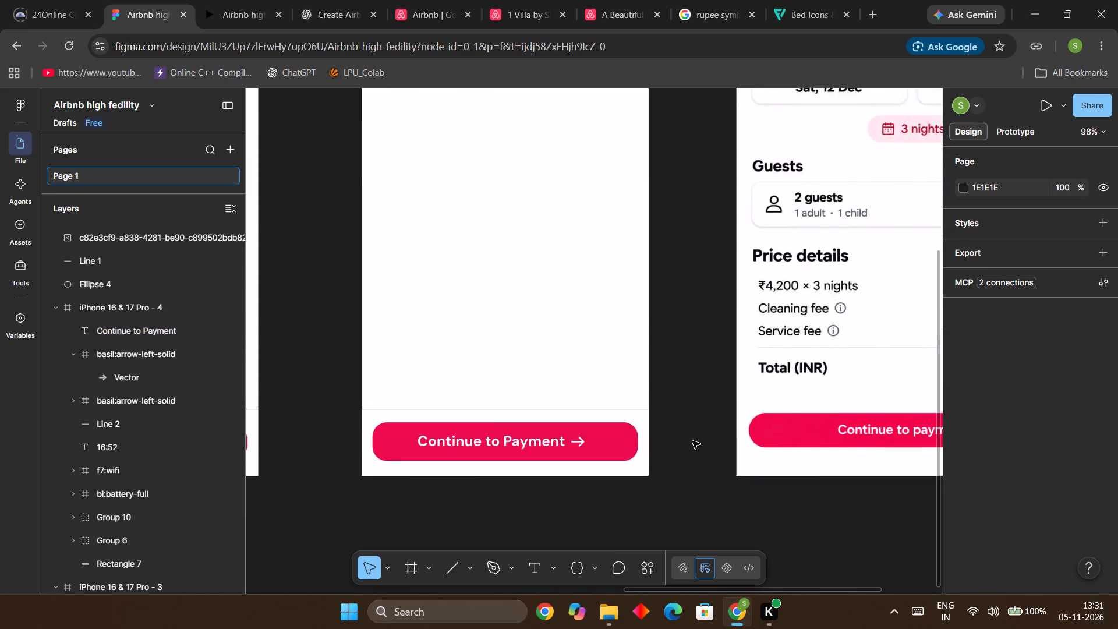
pyautogui.scroll(-3, 692, 441)
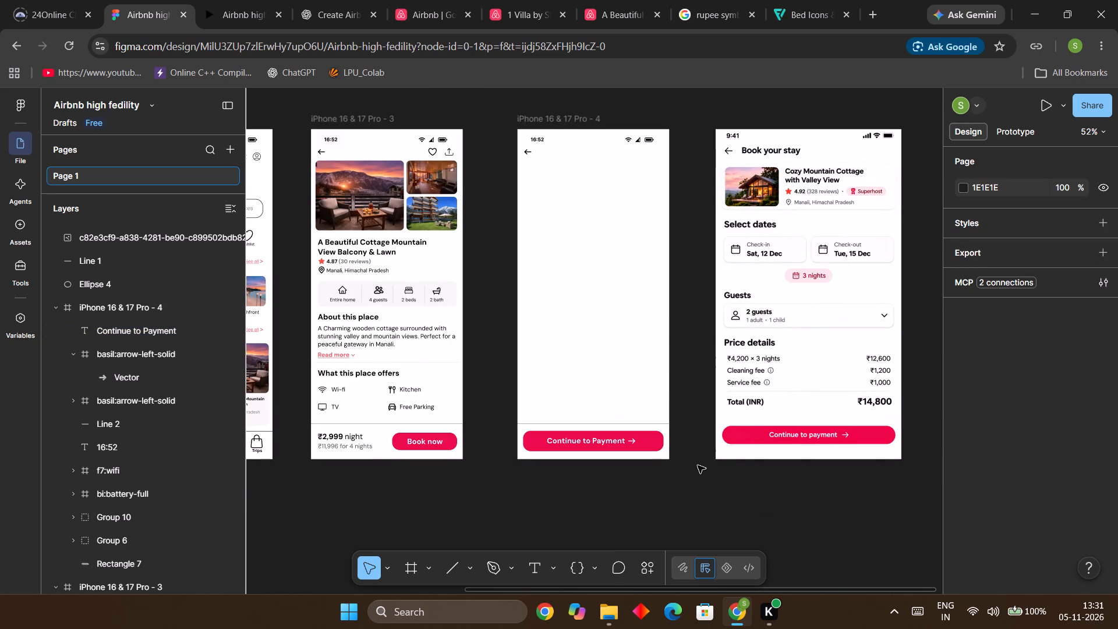
# Group the "Continue to Payment" label with the white arrow vector.
pyautogui.keyDown('ctrl'); pyautogui.scroll(6, 698, 465); pyautogui.keyUp('ctrl')
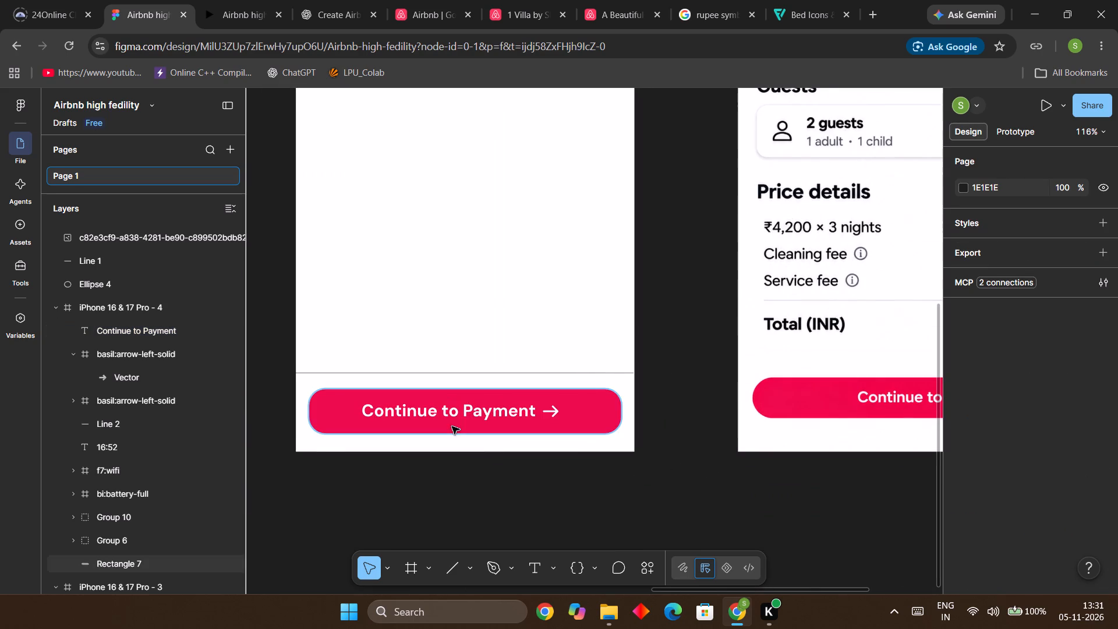
pyautogui.click(466, 416)
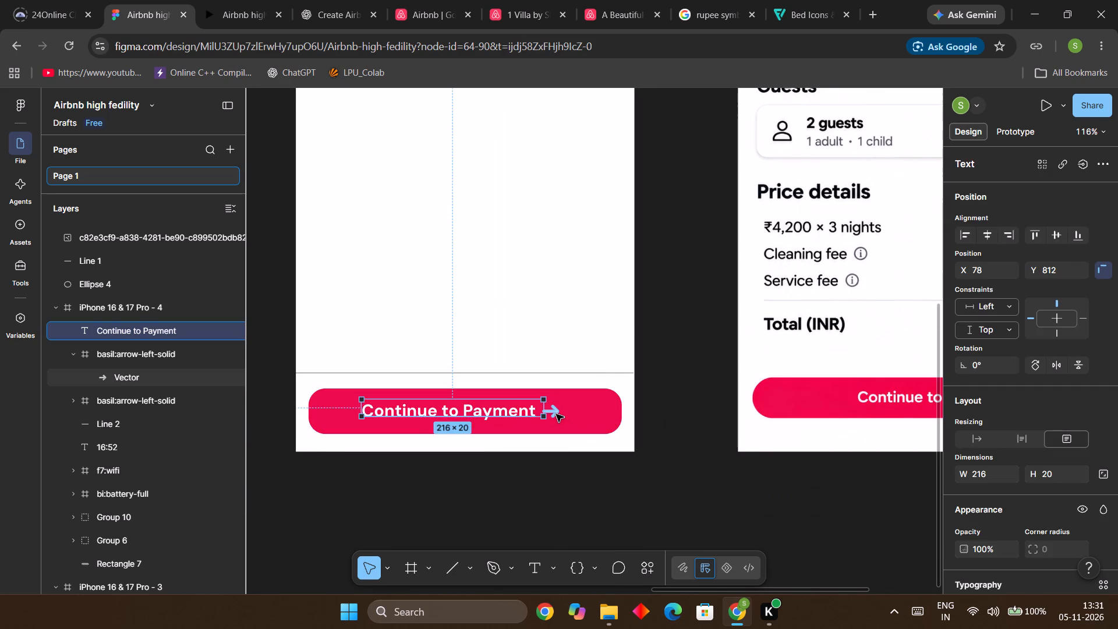
pyautogui.keyDown('ctrl'); pyautogui.click(556, 414); pyautogui.keyUp('ctrl')
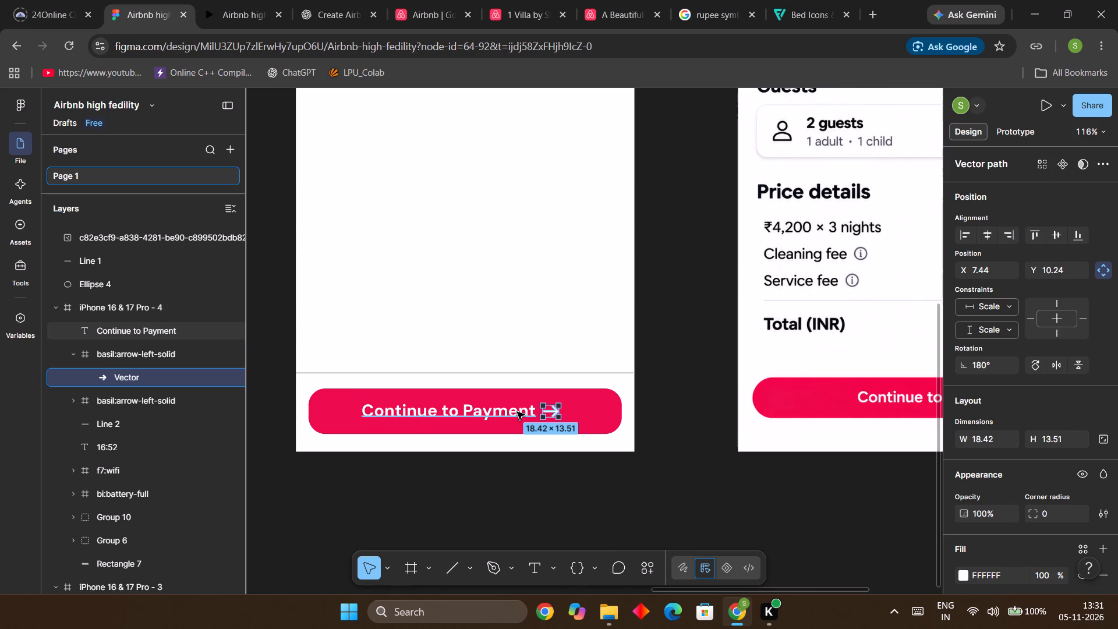
pyautogui.keyDown('ctrl'); pyautogui.keyDown('shift'); pyautogui.click(517, 412); pyautogui.keyUp('shift'); pyautogui.keyUp('ctrl')
pyautogui.hotkey('ctrl', 'g')
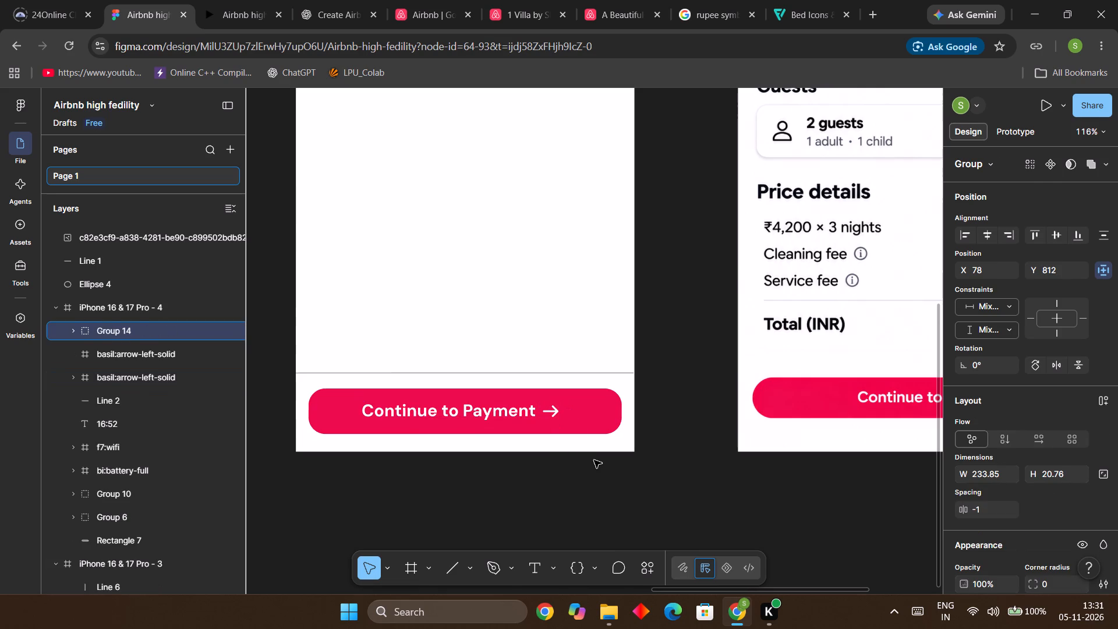
# Move the label and arrow group to X 84, Y 816, centred horizontally on the pink button.
pyautogui.moveTo(509, 415); pyautogui.dragTo(521, 416)
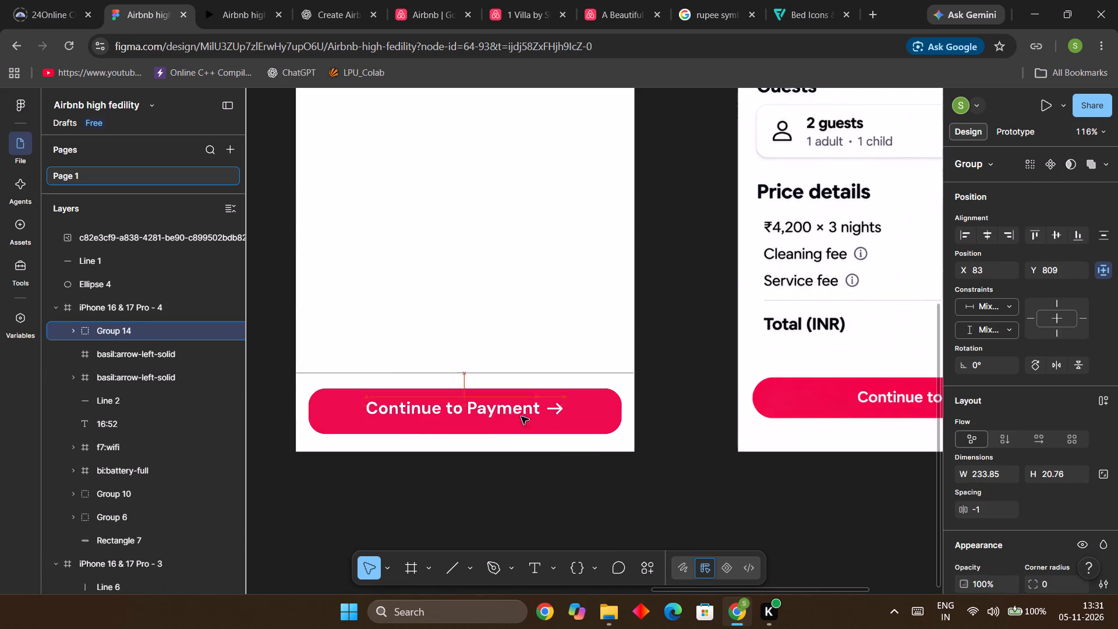
pyautogui.moveTo(521, 416); pyautogui.dragTo(518, 417)
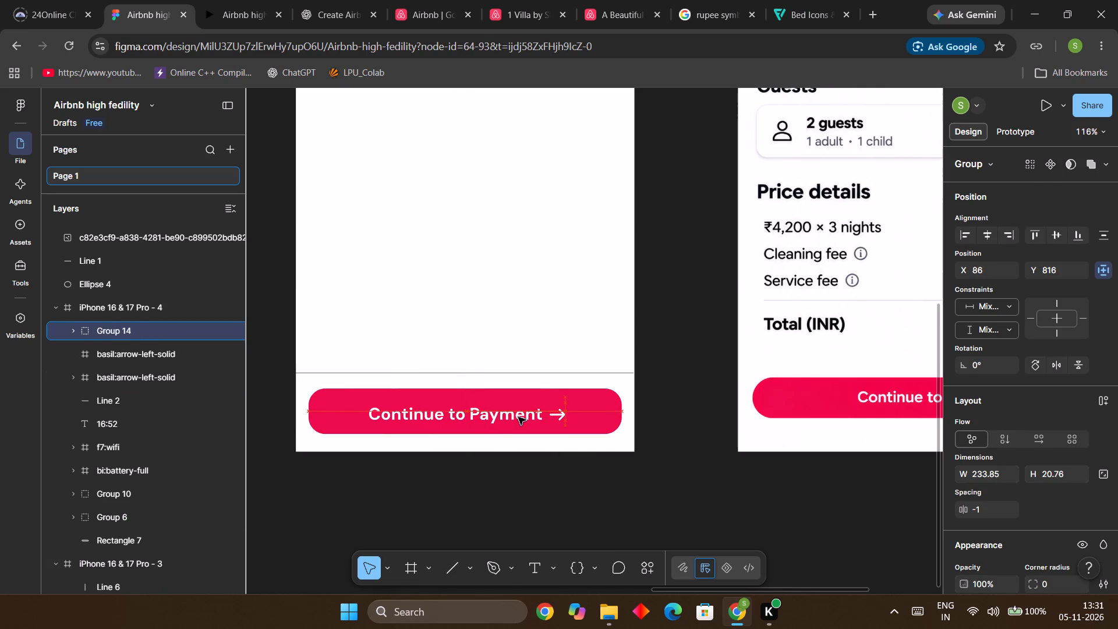
pyautogui.moveTo(518, 417); pyautogui.dragTo(515, 417)
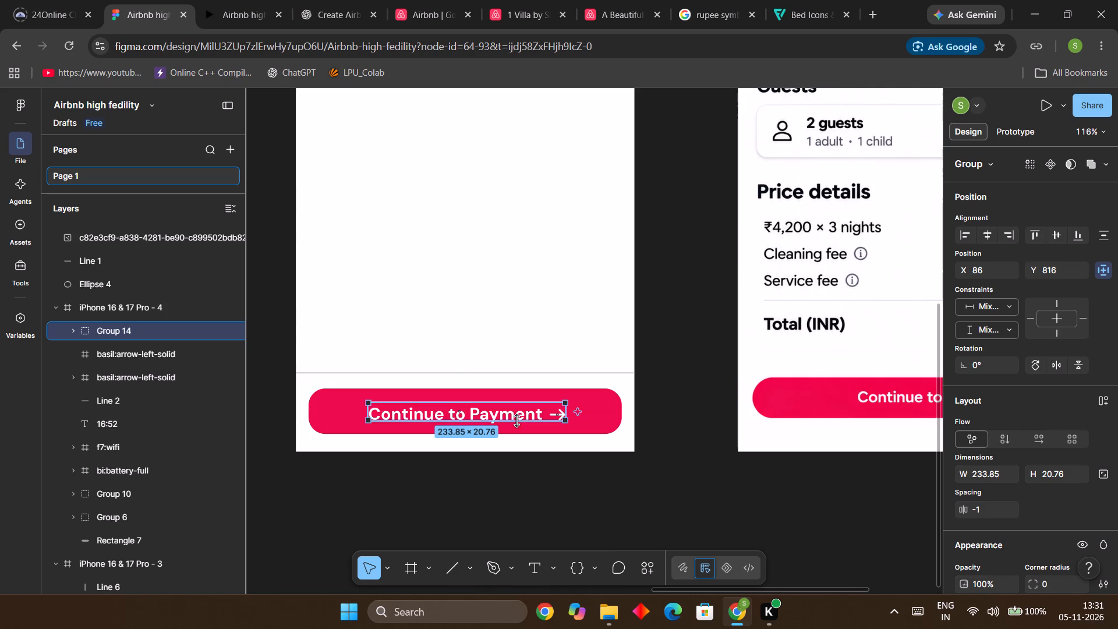
pyautogui.click(521, 414)
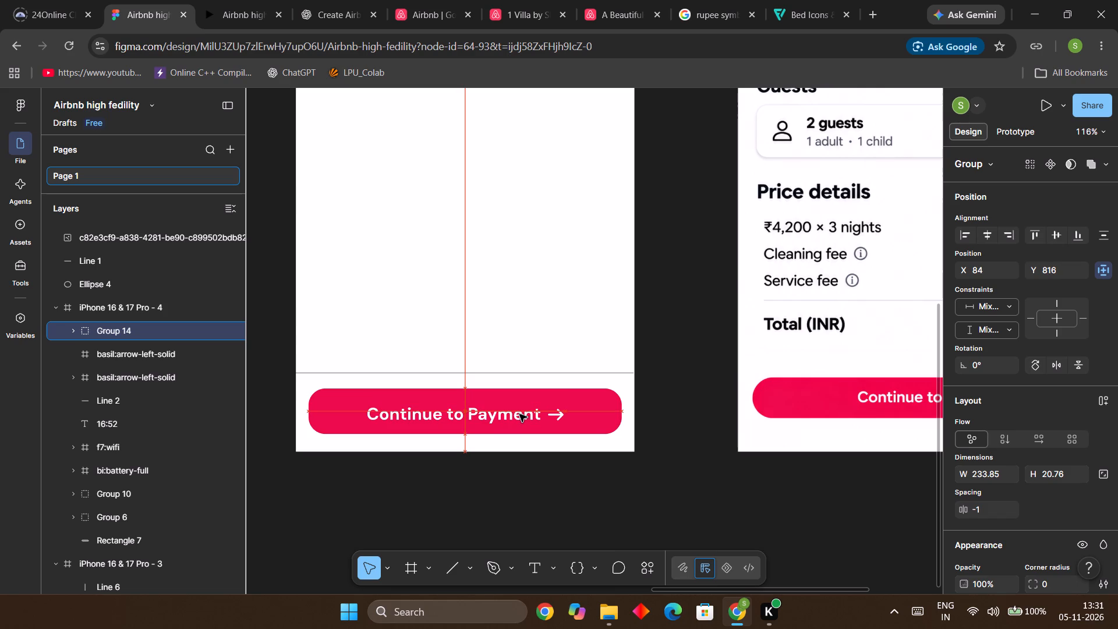
pyautogui.click(704, 525)
# Nudge the pink button rectangle down to Y 803 so it is centred behind the label and arrow.
pyautogui.click(616, 425)
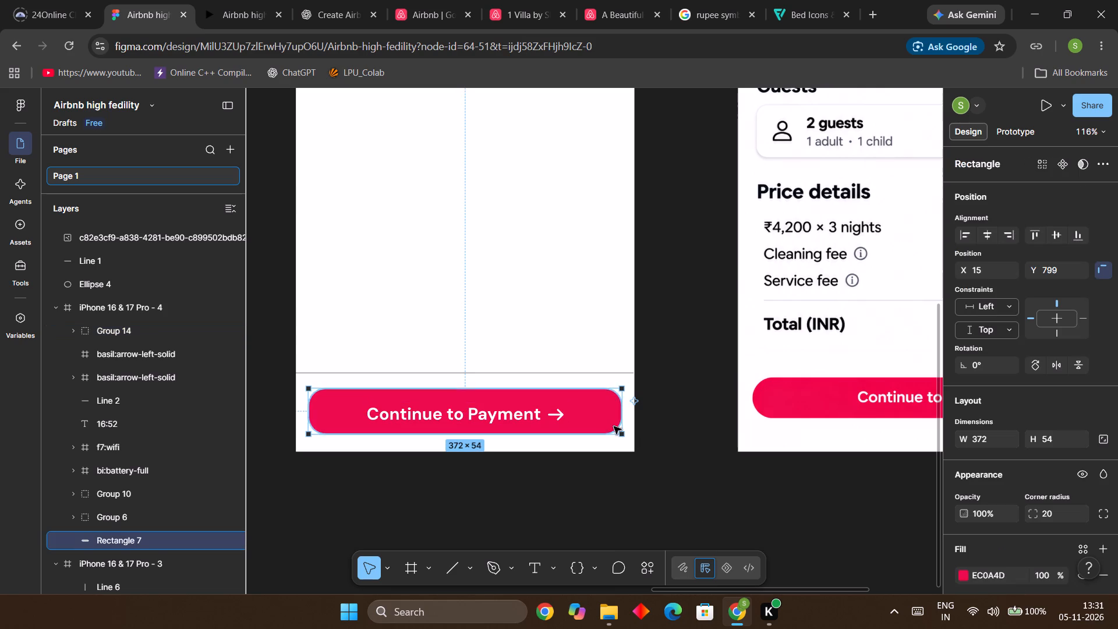
pyautogui.press('Down')
pyautogui.press('Down')
pyautogui.press('Down')
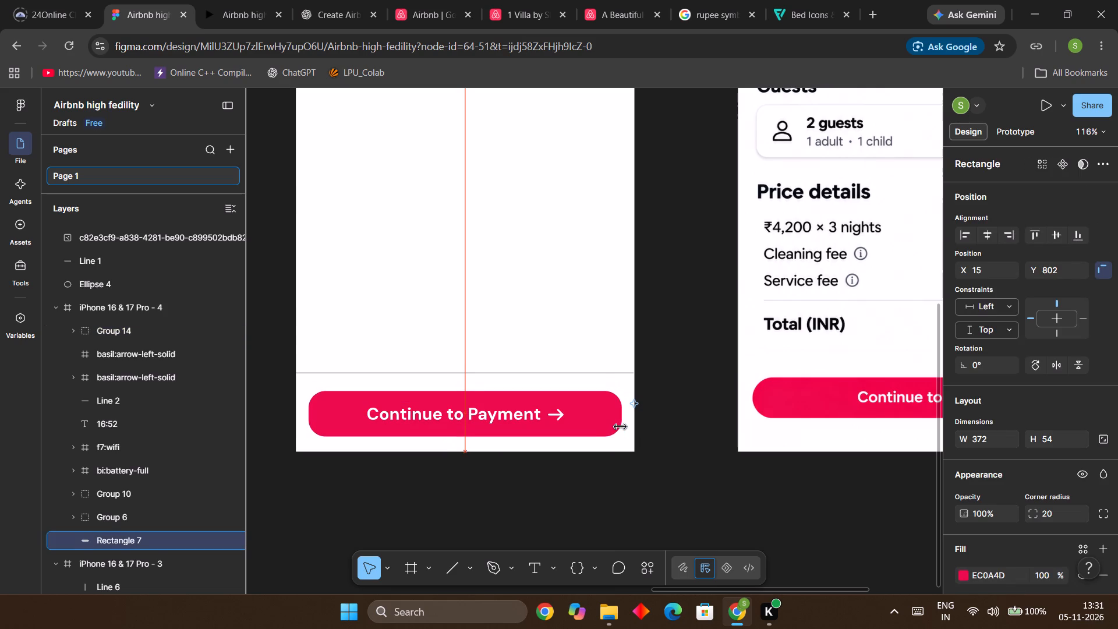
pyautogui.press('Down')
pyautogui.press('Down')
pyautogui.press('Up')
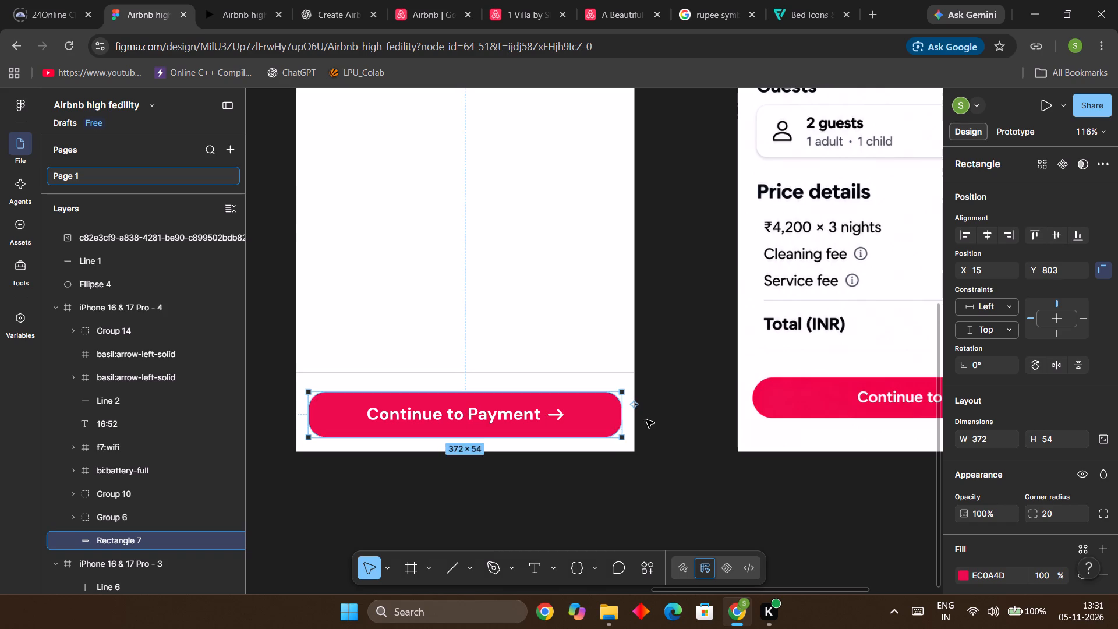
pyautogui.click(680, 408)
pyautogui.click(685, 410)
pyautogui.scroll(-4, 688, 413)
pyautogui.keyDown('ctrl'); pyautogui.scroll(-4, 688, 413); pyautogui.keyUp('ctrl')
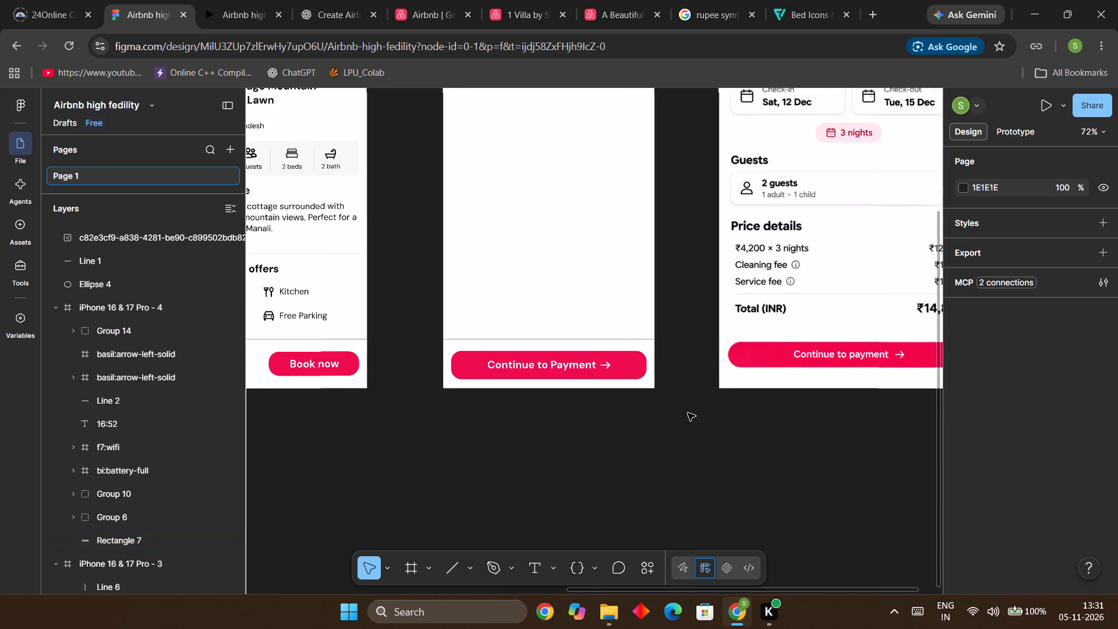
pyautogui.scroll(3, 714, 487)
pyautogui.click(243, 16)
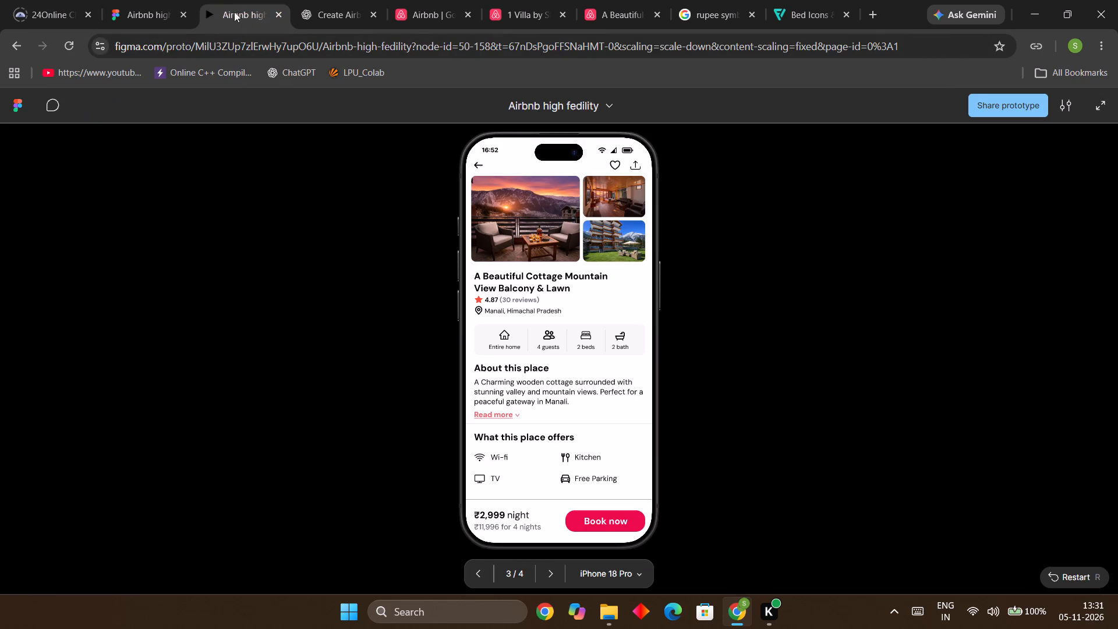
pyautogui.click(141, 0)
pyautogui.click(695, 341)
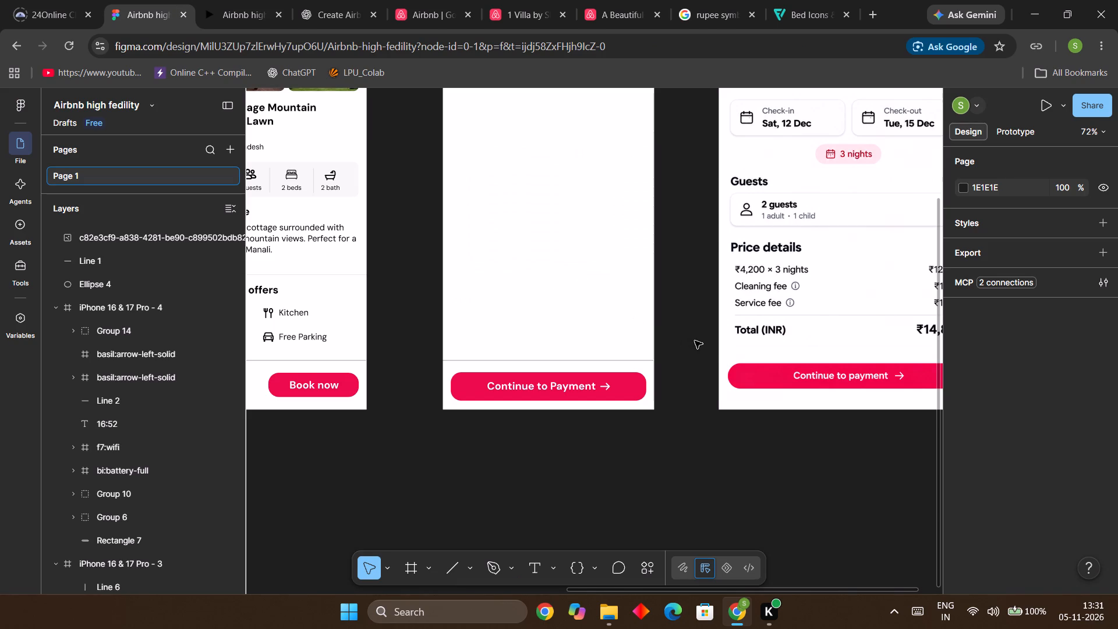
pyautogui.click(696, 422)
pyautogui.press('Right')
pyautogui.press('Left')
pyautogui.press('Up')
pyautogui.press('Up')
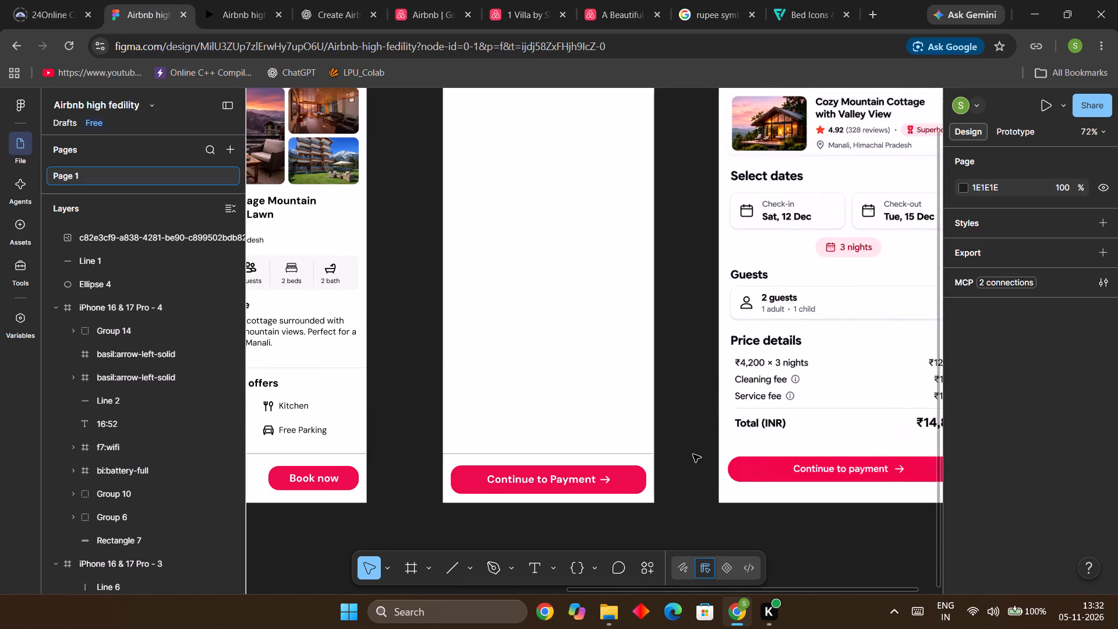
# Duplicate the large sunset balcony photo from iPhone 16 & 17 Pro - 3 into iPhone 16 & 17 Pro - 4, at X 10, Y 101.
pyautogui.press('Up')
pyautogui.press('Up')
pyautogui.press('Up')
pyautogui.press('Right')
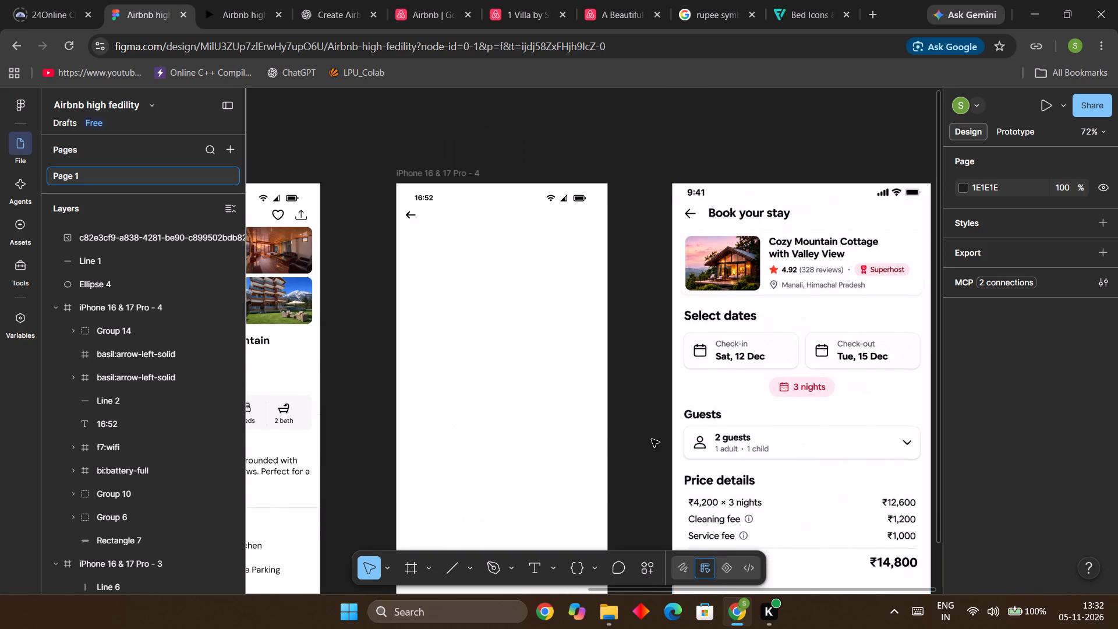
pyautogui.press('Left')
pyautogui.press('Left')
pyautogui.press('Left')
pyautogui.press('Left')
pyautogui.click(358, 276)
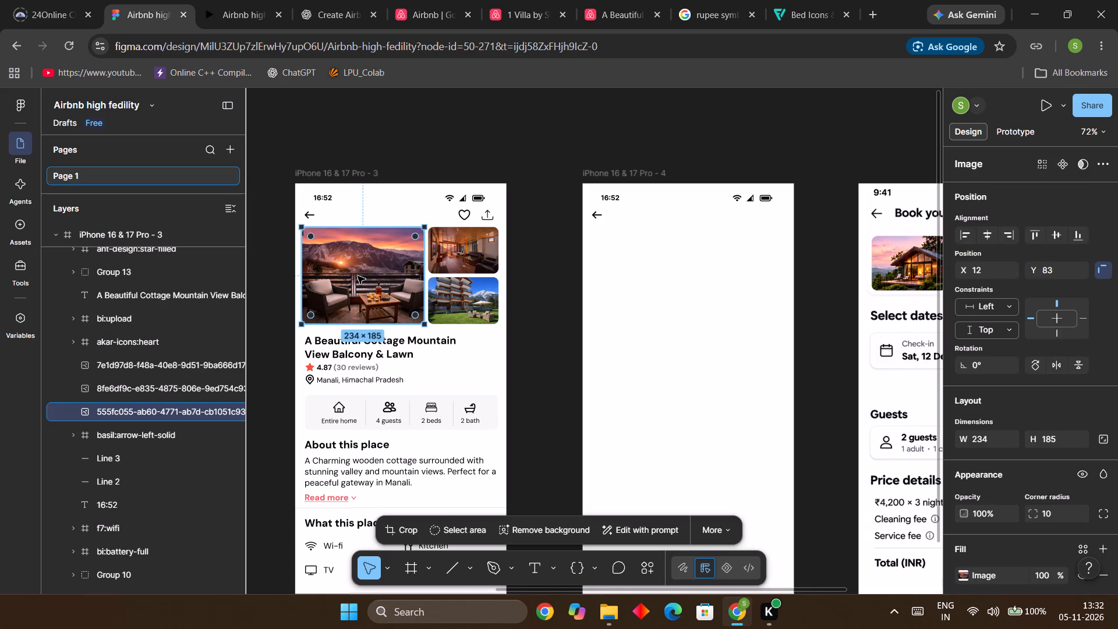
pyautogui.hotkey('ctrl', 'd')
pyautogui.moveTo(358, 276); pyautogui.dragTo(625, 288)
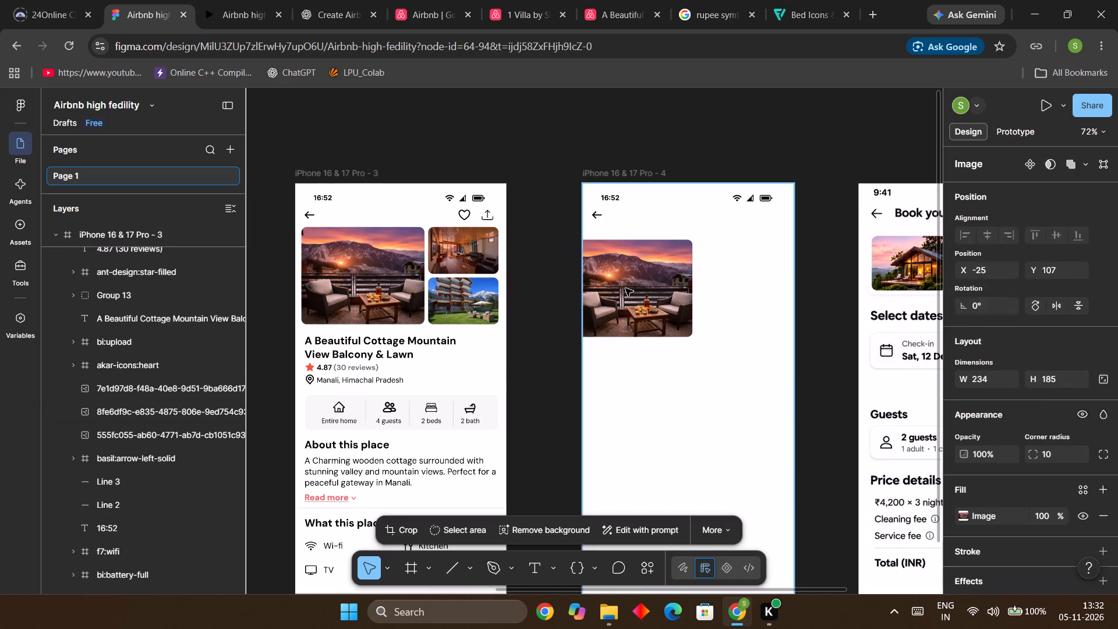
pyautogui.moveTo(625, 288); pyautogui.dragTo(645, 285)
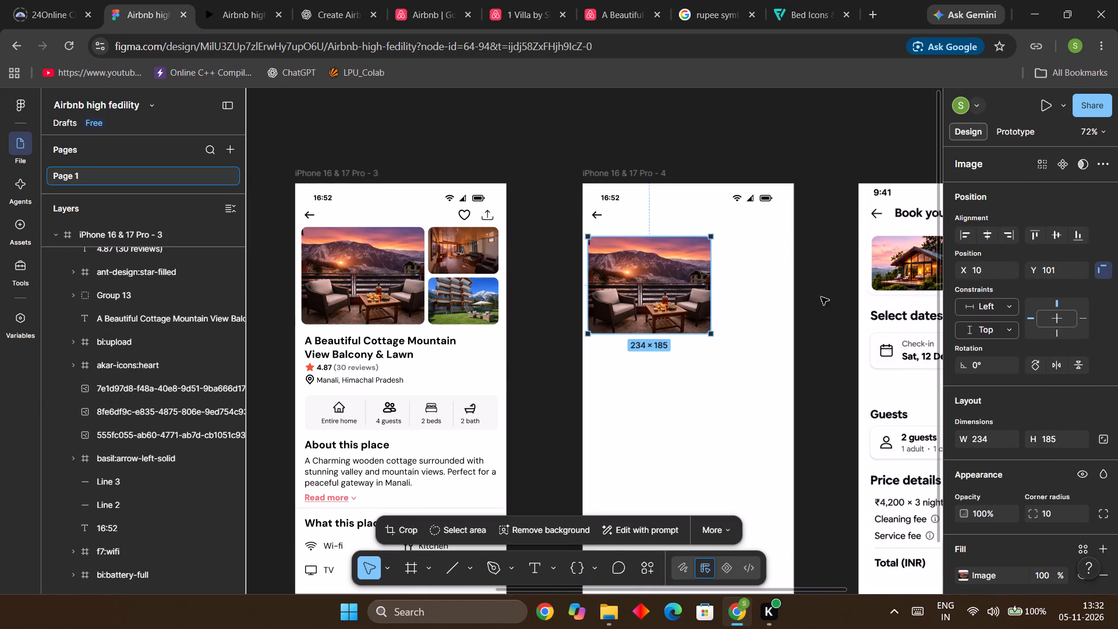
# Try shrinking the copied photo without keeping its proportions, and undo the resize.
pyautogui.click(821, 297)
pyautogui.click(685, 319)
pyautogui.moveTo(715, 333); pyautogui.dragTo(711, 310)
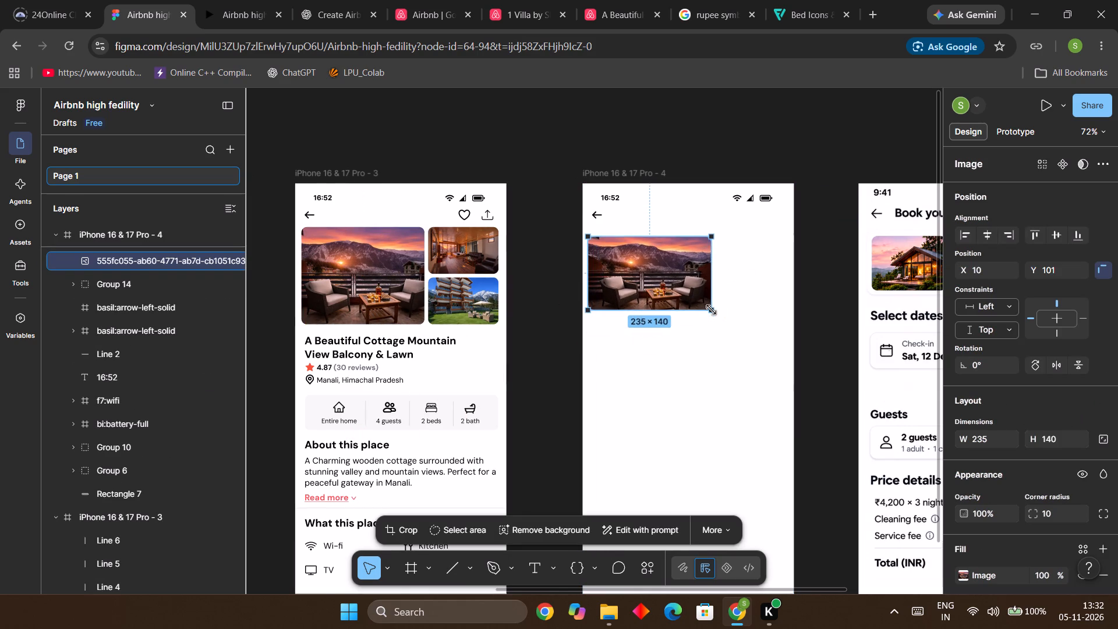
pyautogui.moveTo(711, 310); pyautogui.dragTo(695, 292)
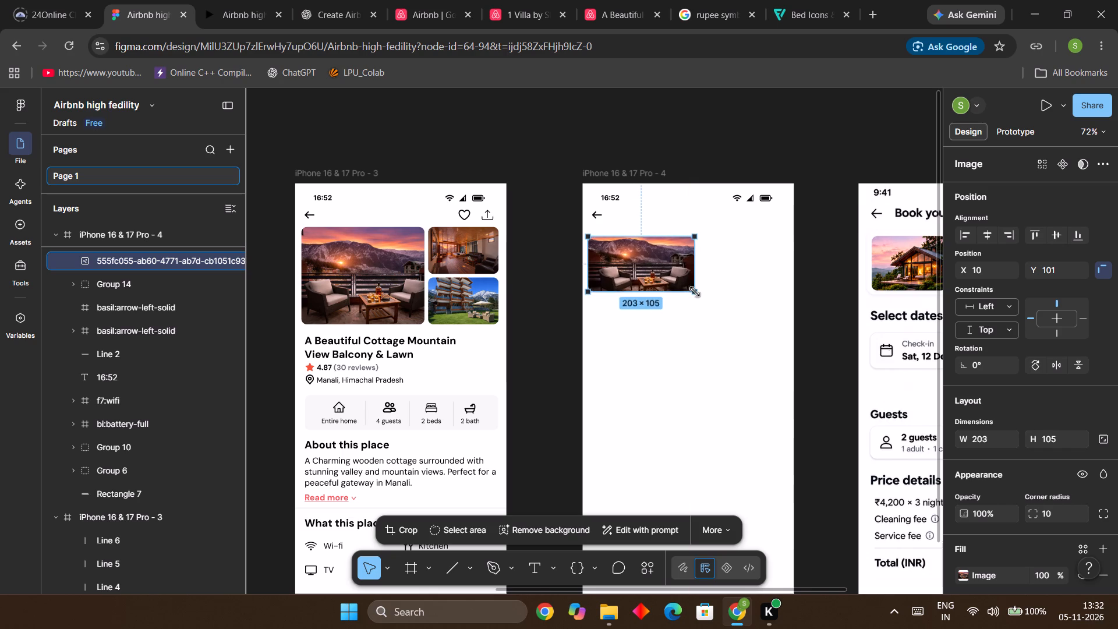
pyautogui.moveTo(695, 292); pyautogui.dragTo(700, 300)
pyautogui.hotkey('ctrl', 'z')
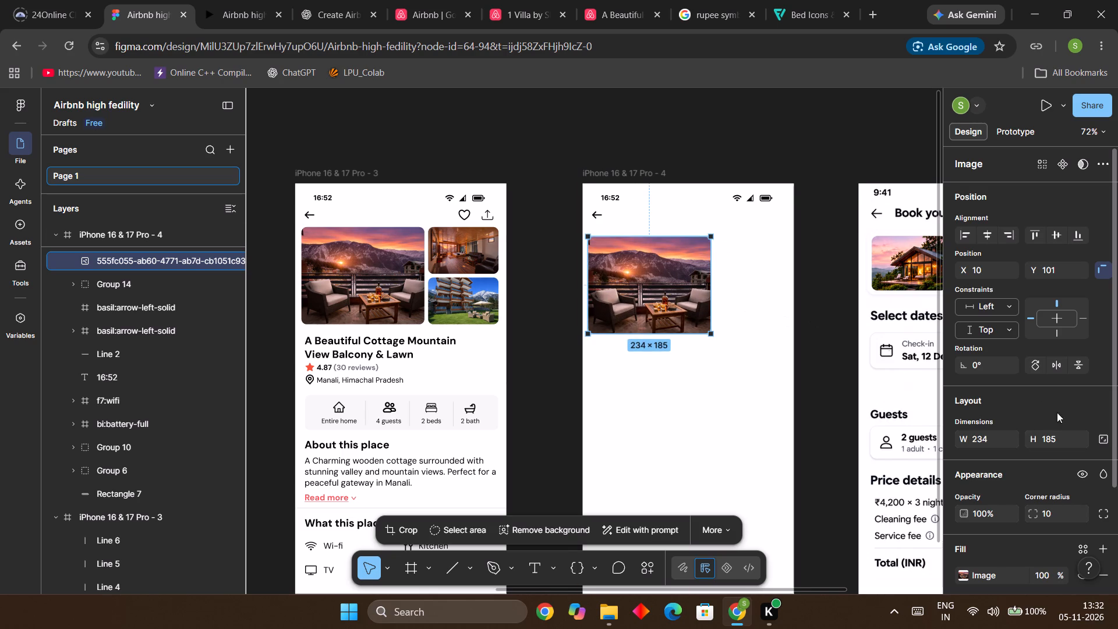
# Lock the copied photo's aspect ratio and shrink it to about 182 × 144.
pyautogui.click(1102, 439)
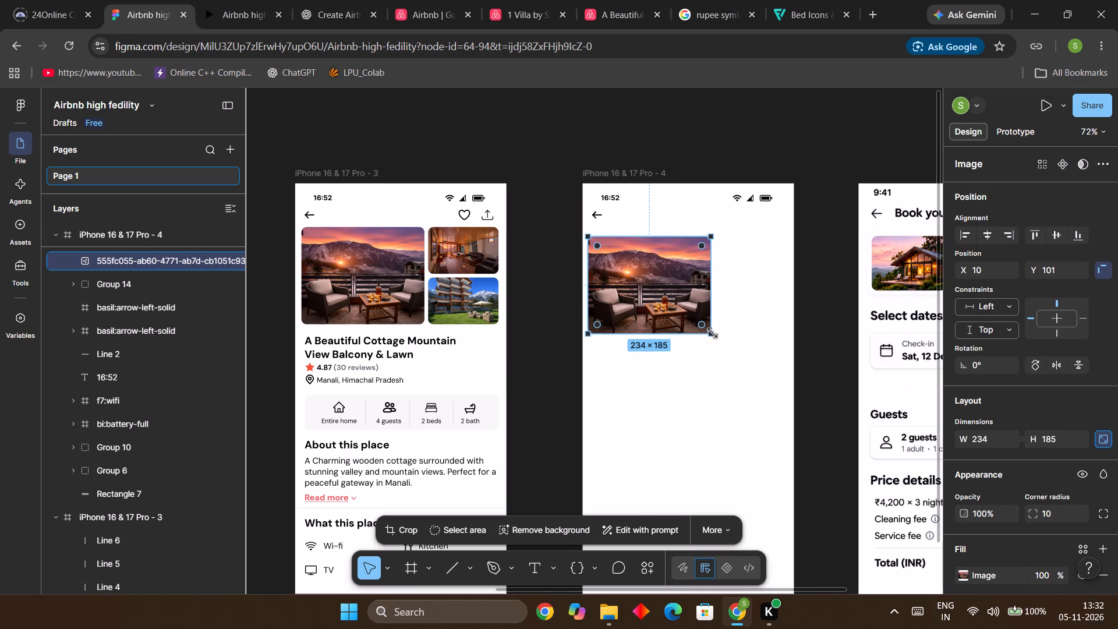
pyautogui.moveTo(712, 333); pyautogui.dragTo(684, 289)
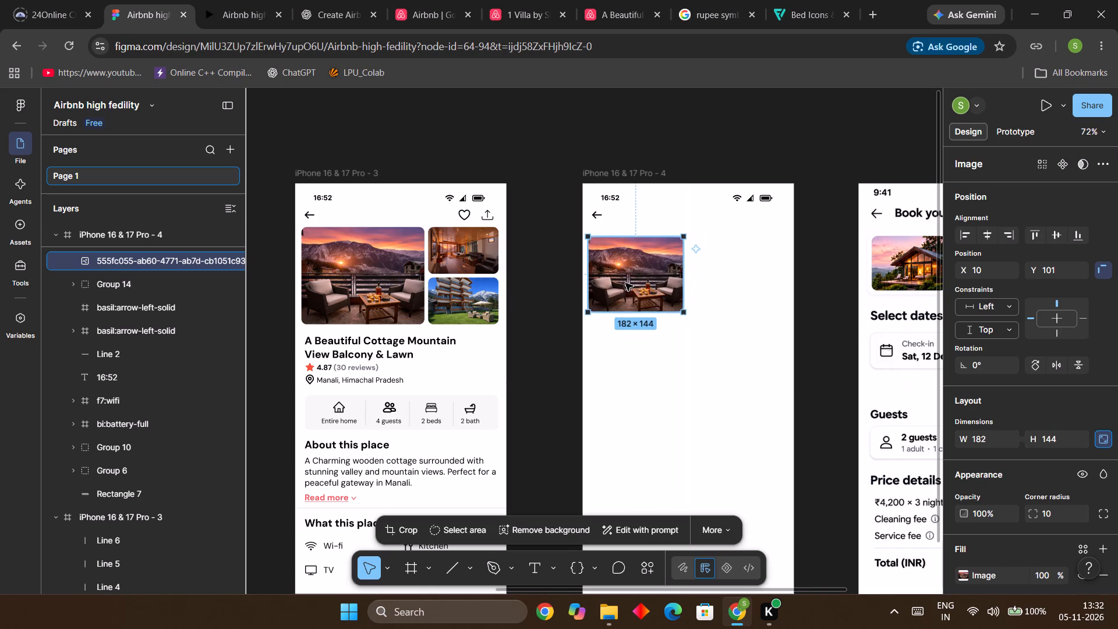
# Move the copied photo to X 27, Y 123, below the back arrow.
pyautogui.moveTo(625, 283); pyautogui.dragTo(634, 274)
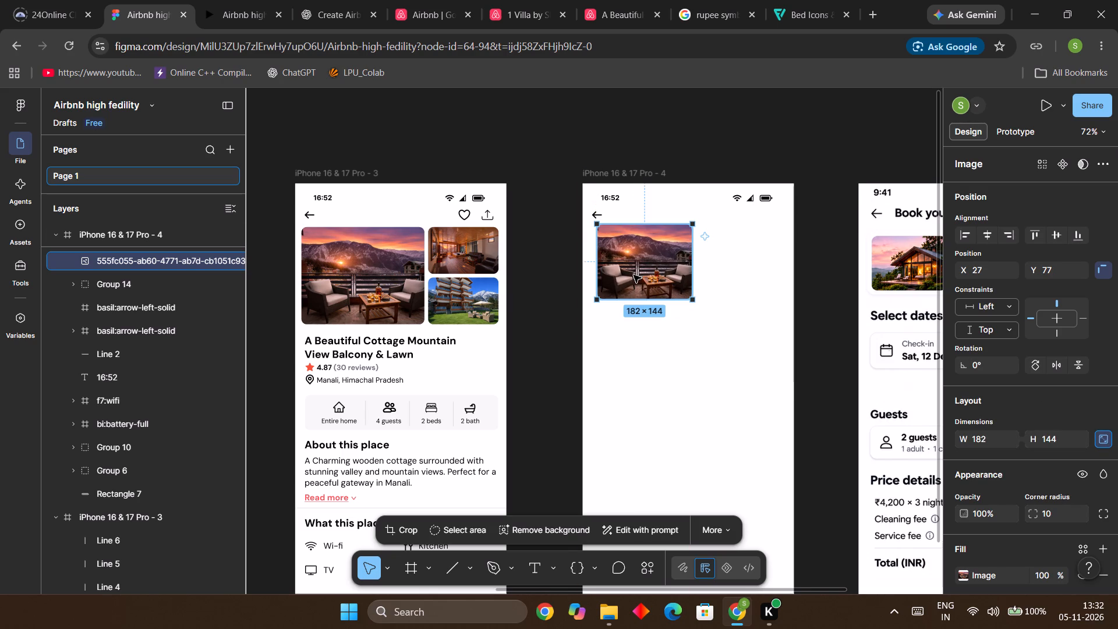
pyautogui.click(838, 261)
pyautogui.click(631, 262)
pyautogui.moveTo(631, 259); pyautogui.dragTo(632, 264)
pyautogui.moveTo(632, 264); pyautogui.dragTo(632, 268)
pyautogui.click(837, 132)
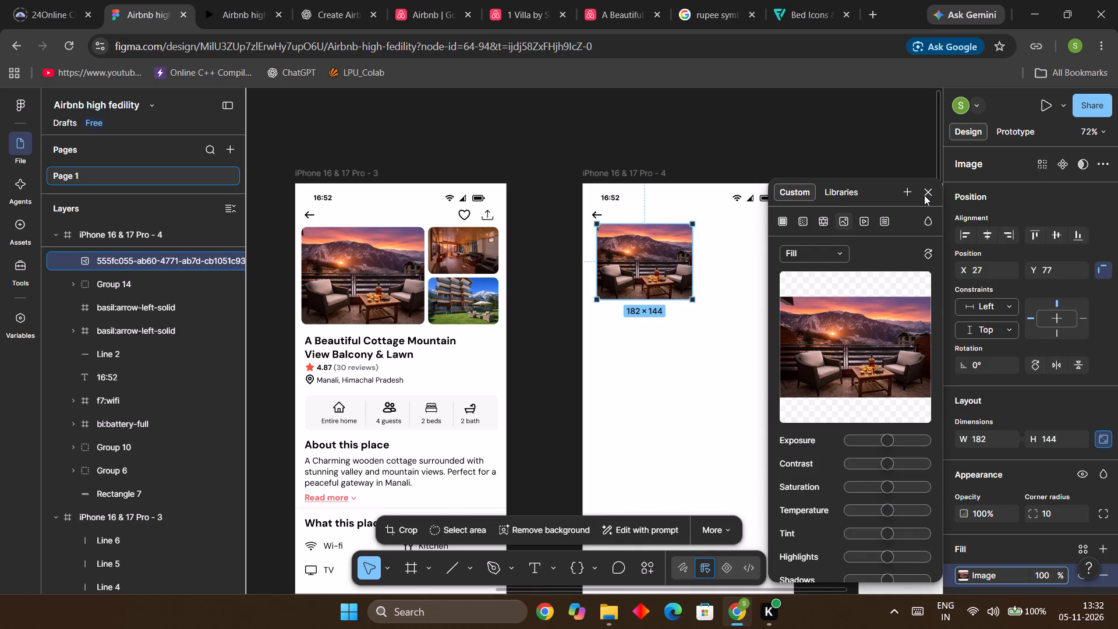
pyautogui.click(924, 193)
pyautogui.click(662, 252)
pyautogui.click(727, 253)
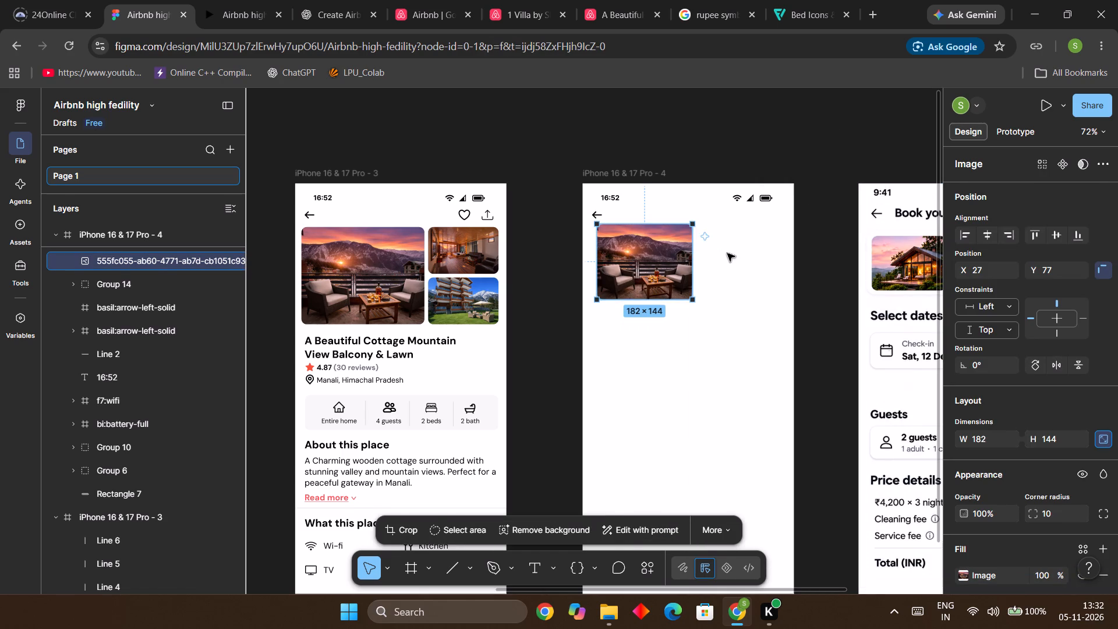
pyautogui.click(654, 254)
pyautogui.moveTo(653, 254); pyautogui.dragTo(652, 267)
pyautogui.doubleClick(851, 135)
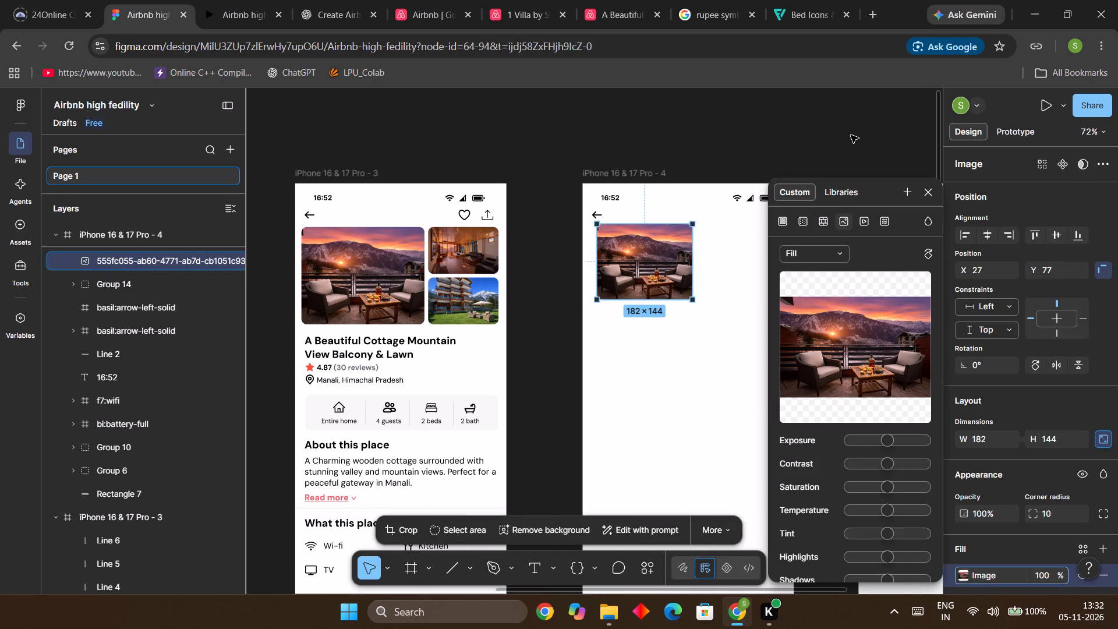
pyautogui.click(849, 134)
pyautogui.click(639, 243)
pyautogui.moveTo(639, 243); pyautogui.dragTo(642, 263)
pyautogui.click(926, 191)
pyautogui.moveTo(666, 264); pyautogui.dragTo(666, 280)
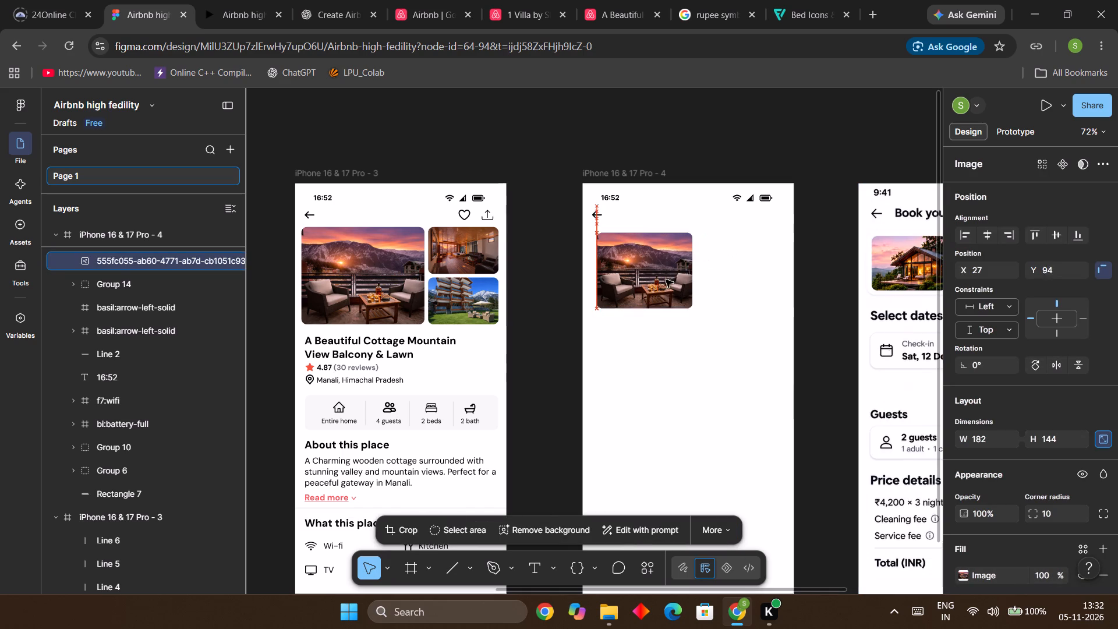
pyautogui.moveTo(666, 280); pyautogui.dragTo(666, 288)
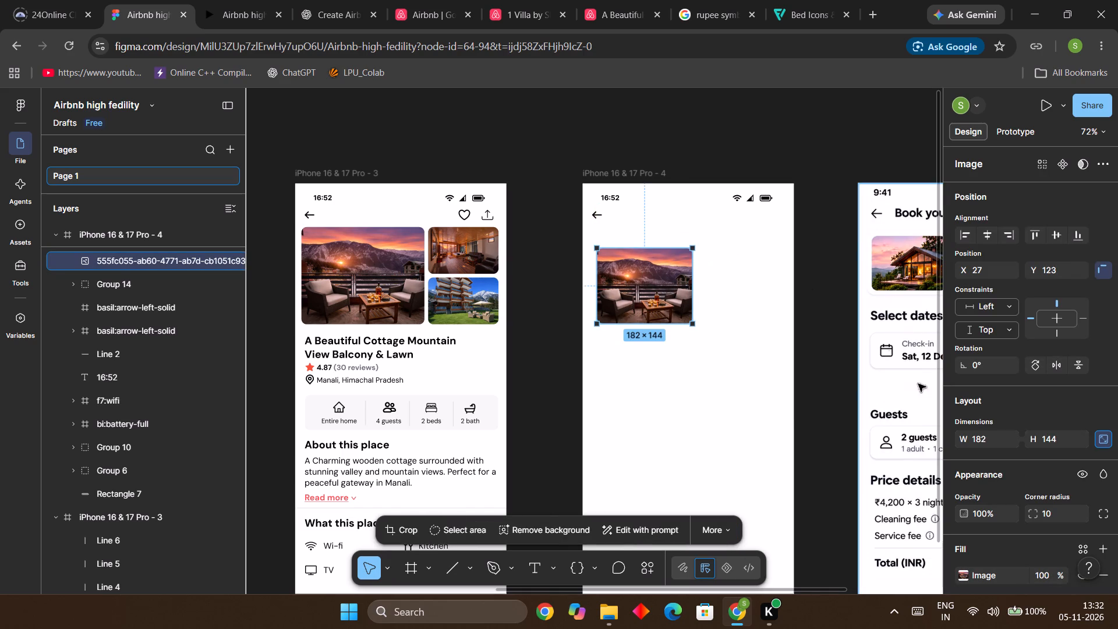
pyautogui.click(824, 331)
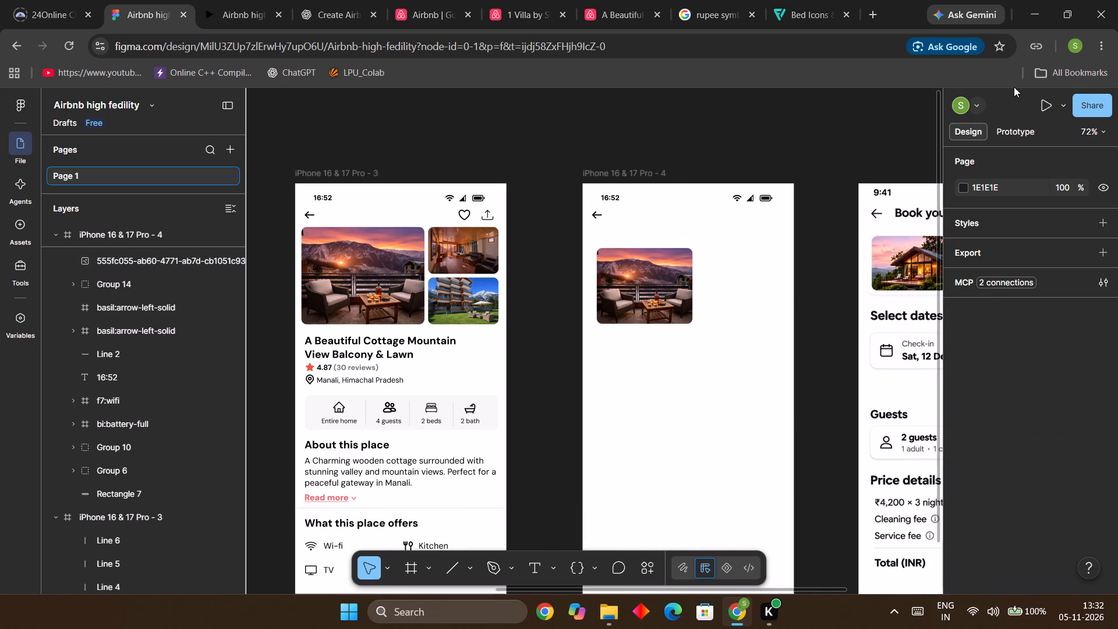
# Shrink the copied photo proportionally to about 147 × 116, closer to the thumbnail size in the reference screen.
pyautogui.click(882, 113)
pyautogui.press('Right')
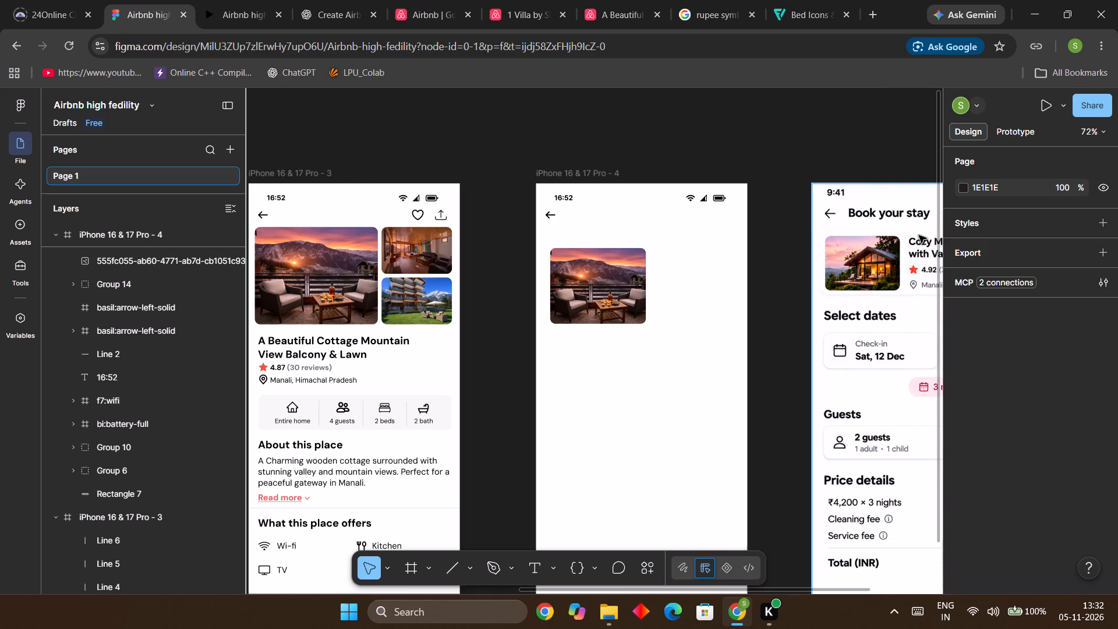
pyautogui.press('Right')
pyautogui.press('Right')
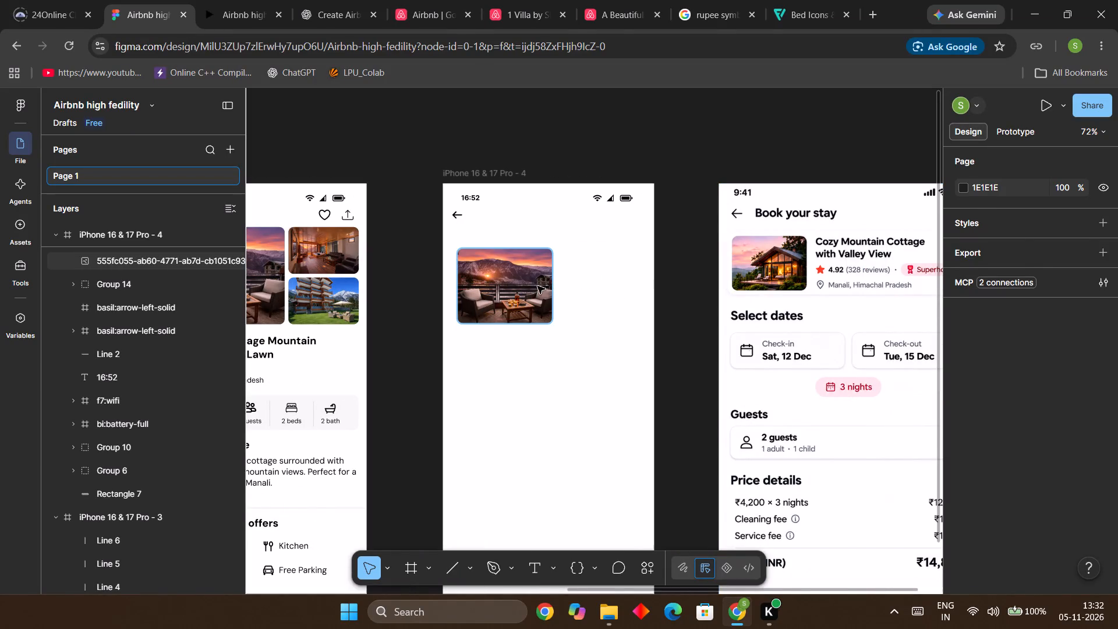
pyautogui.click(537, 286)
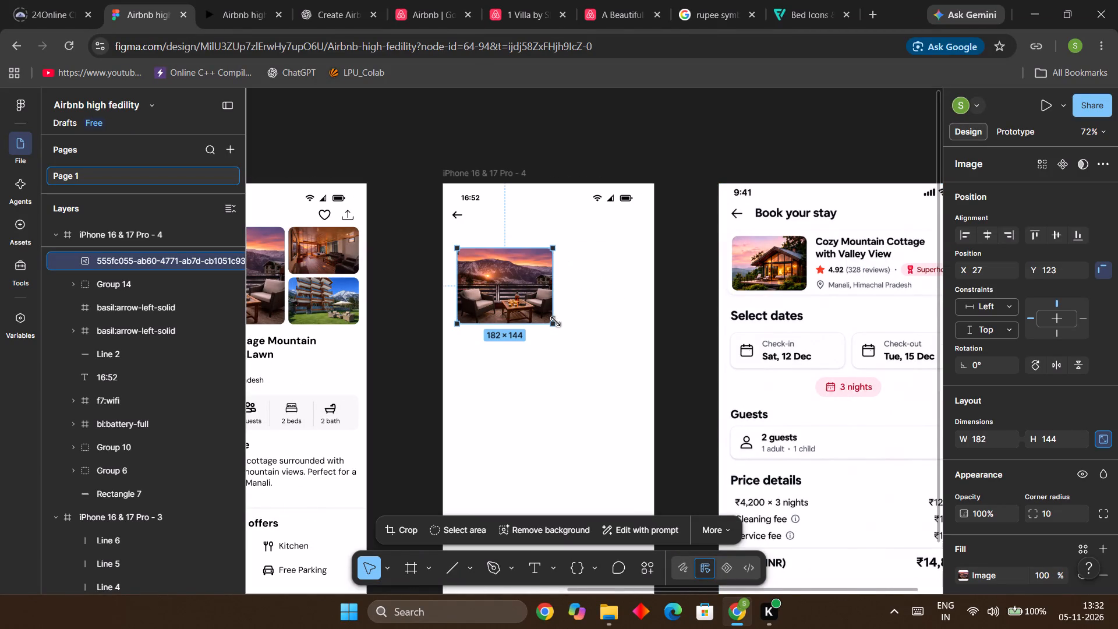
pyautogui.moveTo(551, 324); pyautogui.dragTo(547, 312)
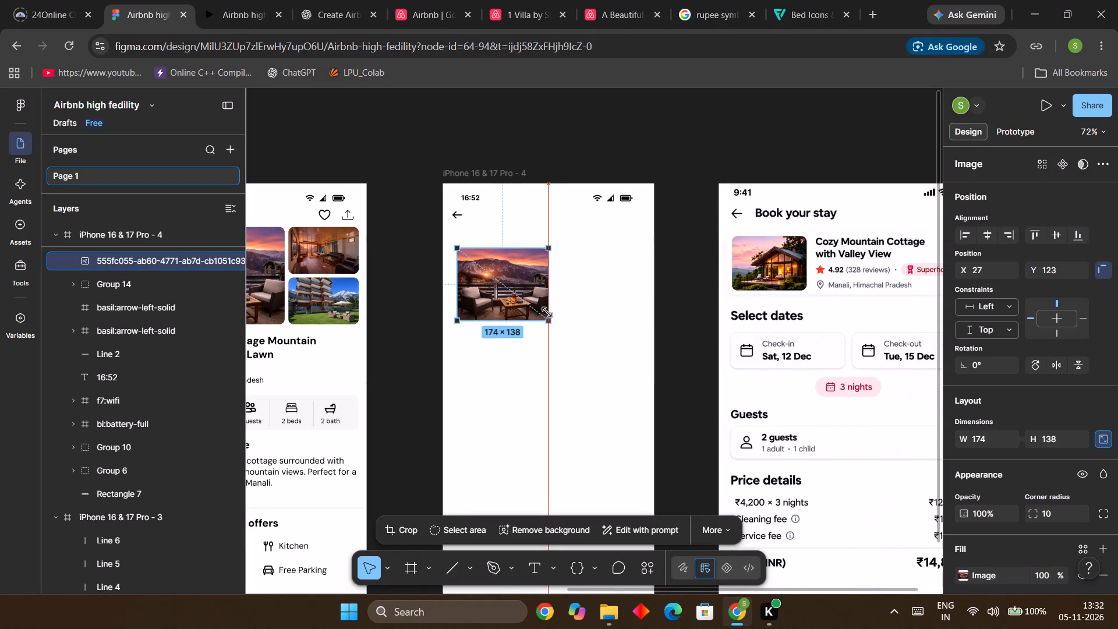
pyautogui.moveTo(547, 312); pyautogui.dragTo(535, 308)
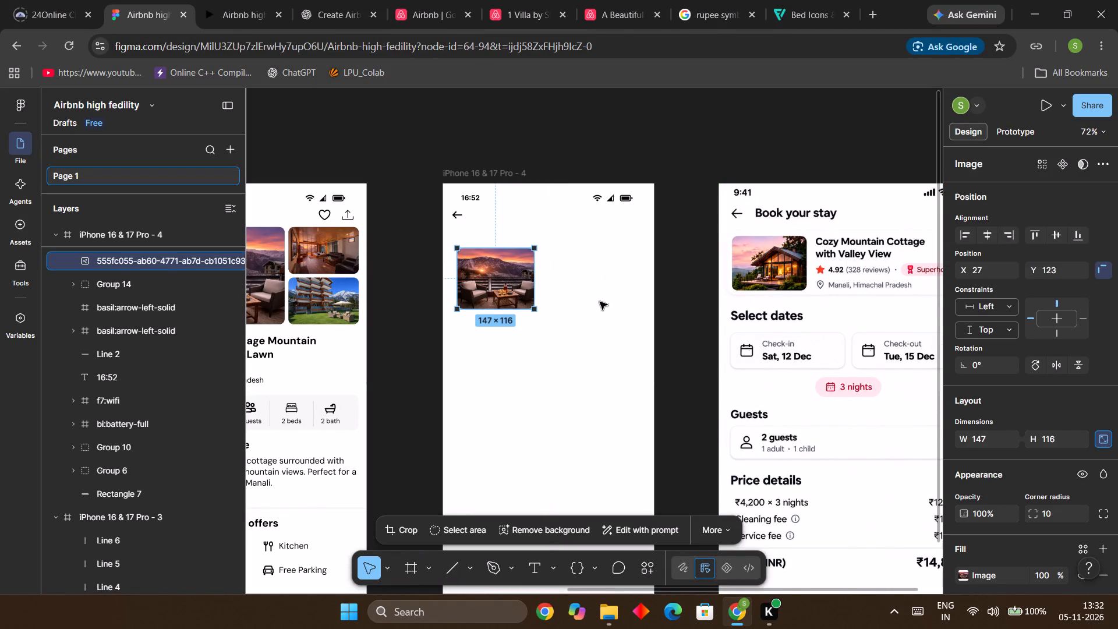
# Move the photo thumbnail to X 18 and nudge it up to about Y 115.
pyautogui.click(678, 294)
pyautogui.click(513, 282)
pyautogui.moveTo(504, 282); pyautogui.dragTo(498, 282)
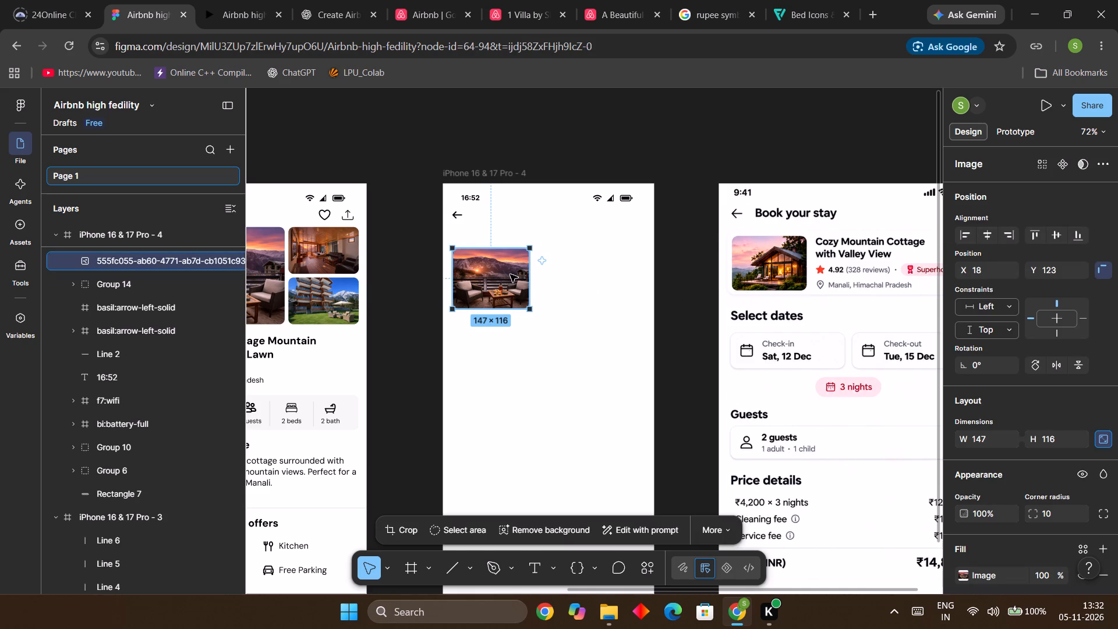
pyautogui.press('Up')
pyautogui.press('Up')
pyautogui.press('Up')
pyautogui.press('Up')
pyautogui.press('Up')
pyautogui.press('Up')
pyautogui.press('Up')
pyautogui.press('Up')
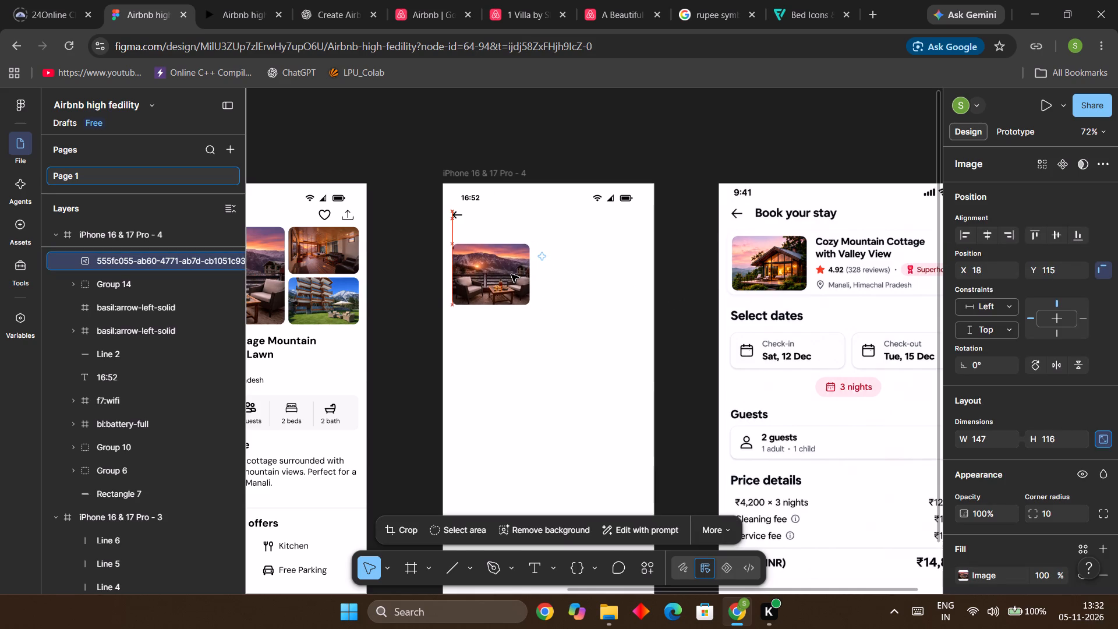
pyautogui.press('Up')
pyautogui.click(692, 284)
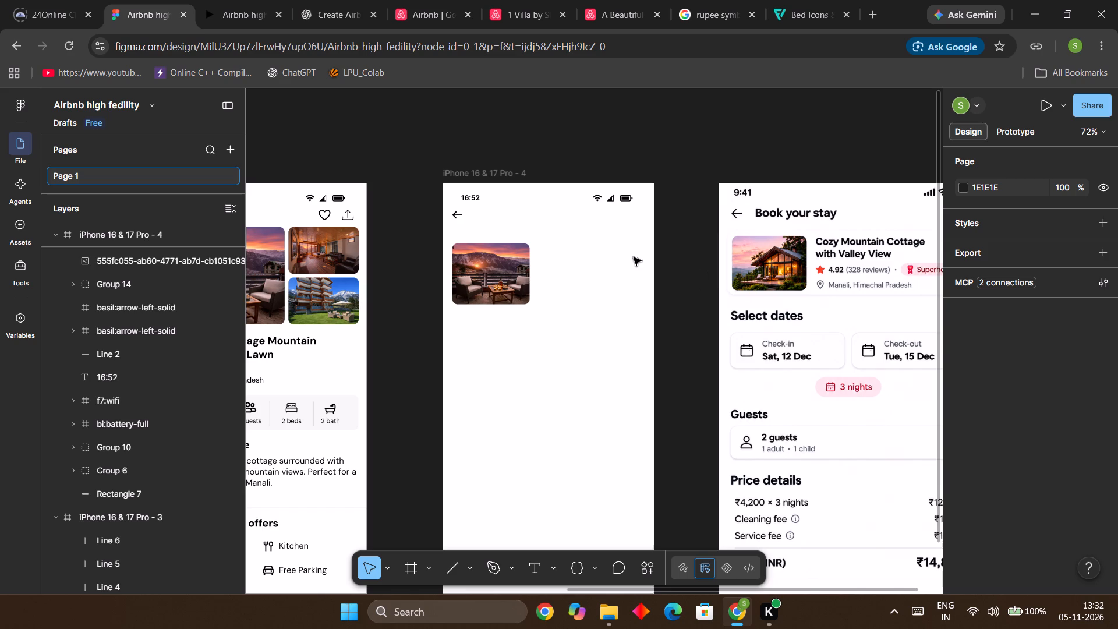
# Move the photo thumbnail down to X 18, Y 459, clearing the upper area of the frame.
pyautogui.press('Left')
pyautogui.press('Left')
pyautogui.press('Left')
pyautogui.press('Down')
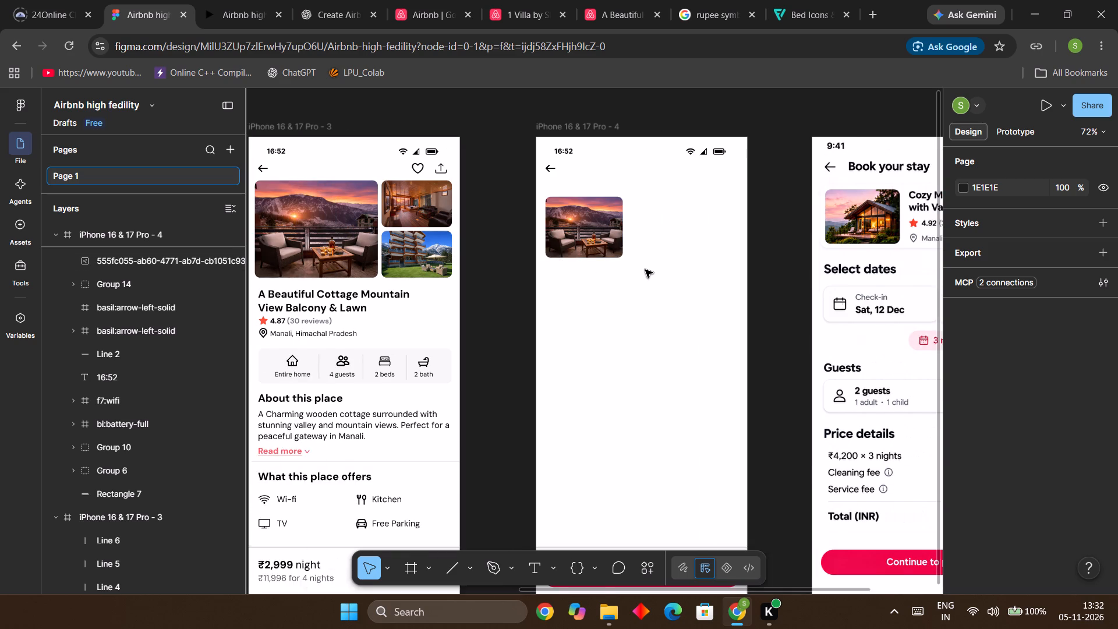
pyautogui.press('Right')
pyautogui.press('Right')
pyautogui.press('Up')
pyautogui.press('Right')
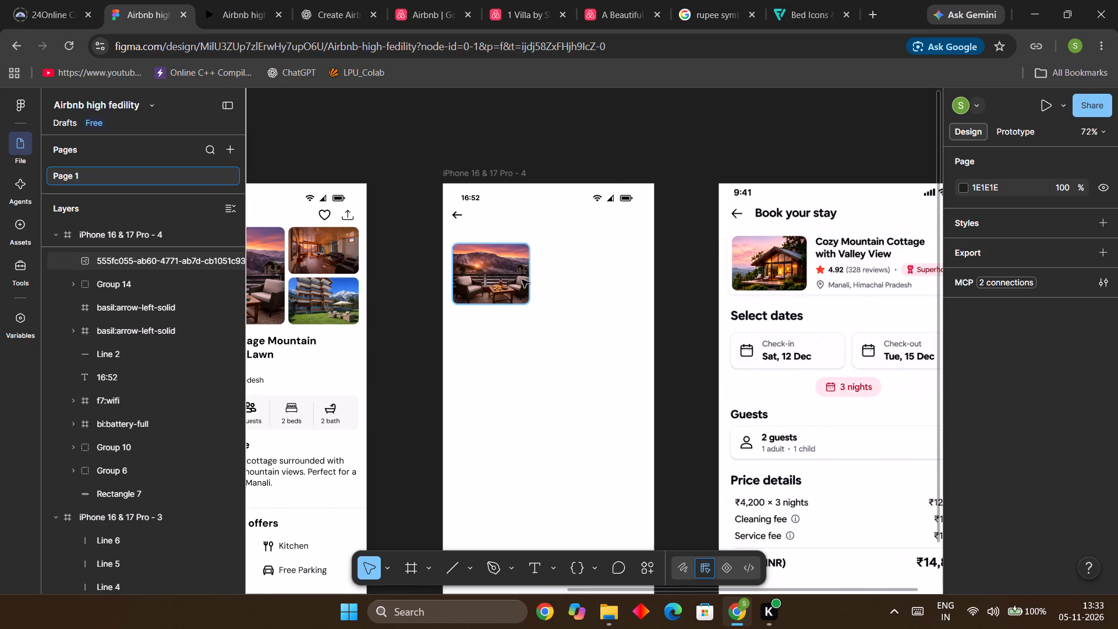
pyautogui.click(522, 280)
pyautogui.moveTo(496, 278); pyautogui.dragTo(515, 457)
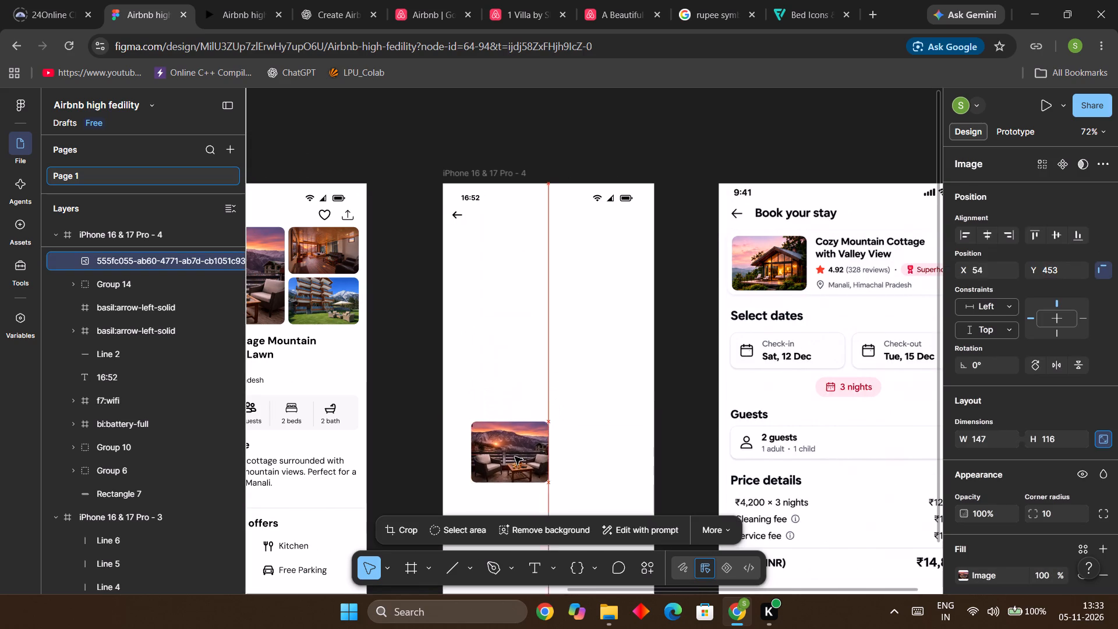
pyautogui.moveTo(515, 457); pyautogui.dragTo(496, 460)
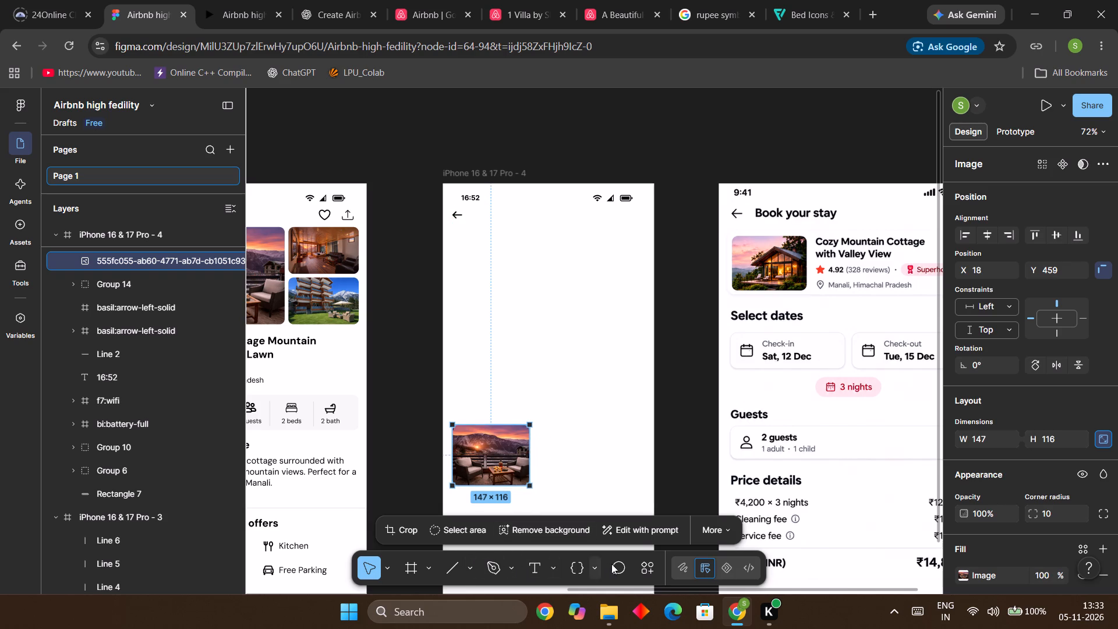
# Draw a rectangle about 371 × 188 at X 18, Y 94, below the back arrow in iPhone 16 & 17 Pro - 4.
pyautogui.click(469, 568)
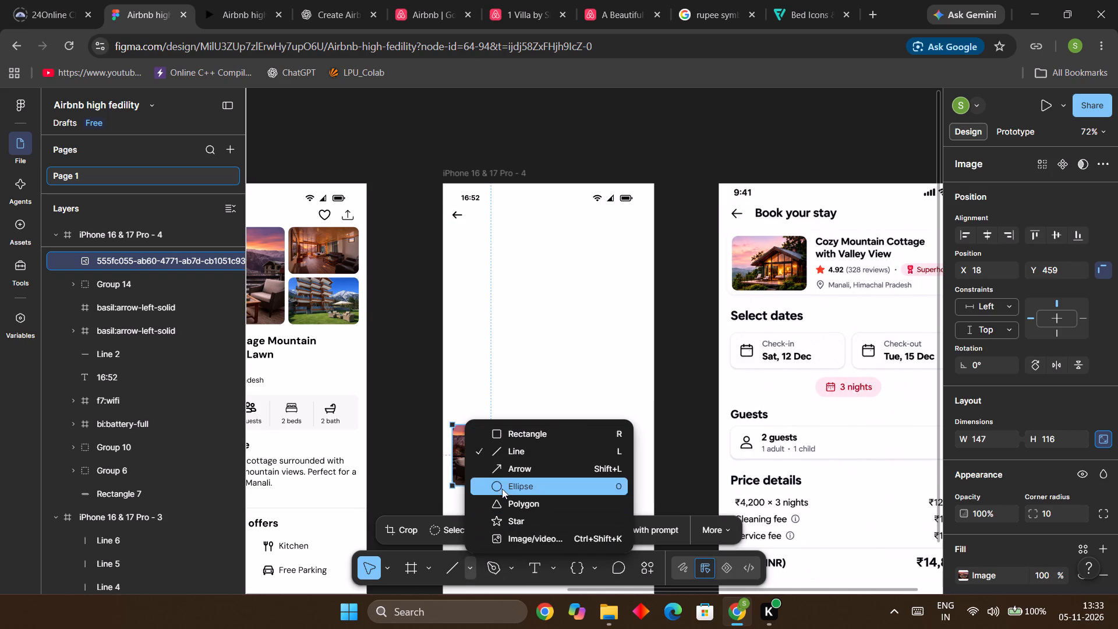
pyautogui.click(541, 434)
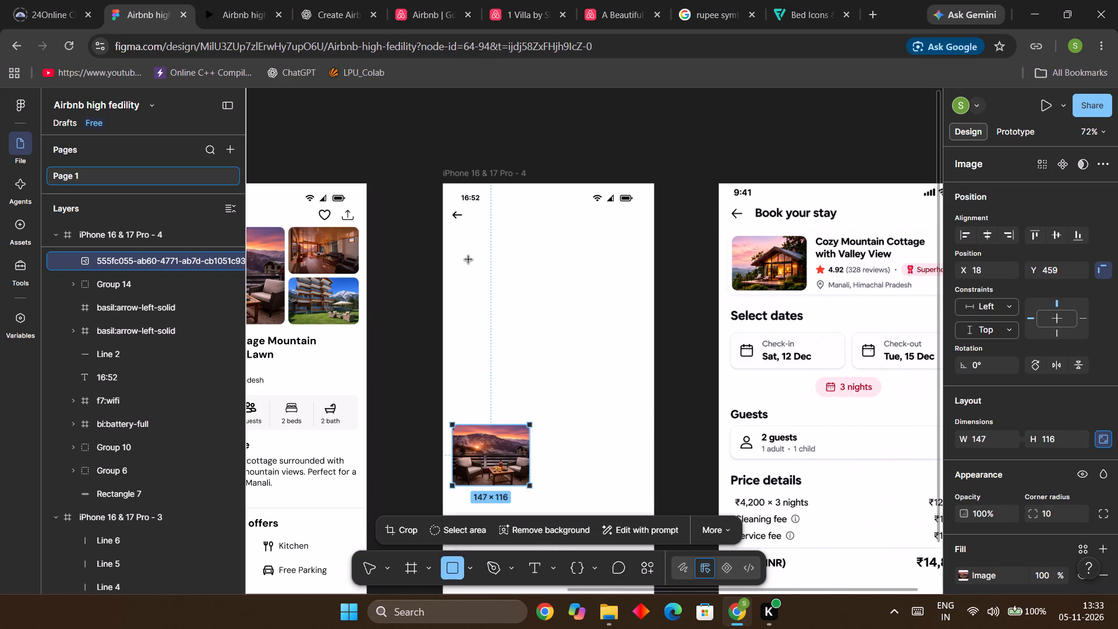
pyautogui.moveTo(455, 233); pyautogui.dragTo(521, 277)
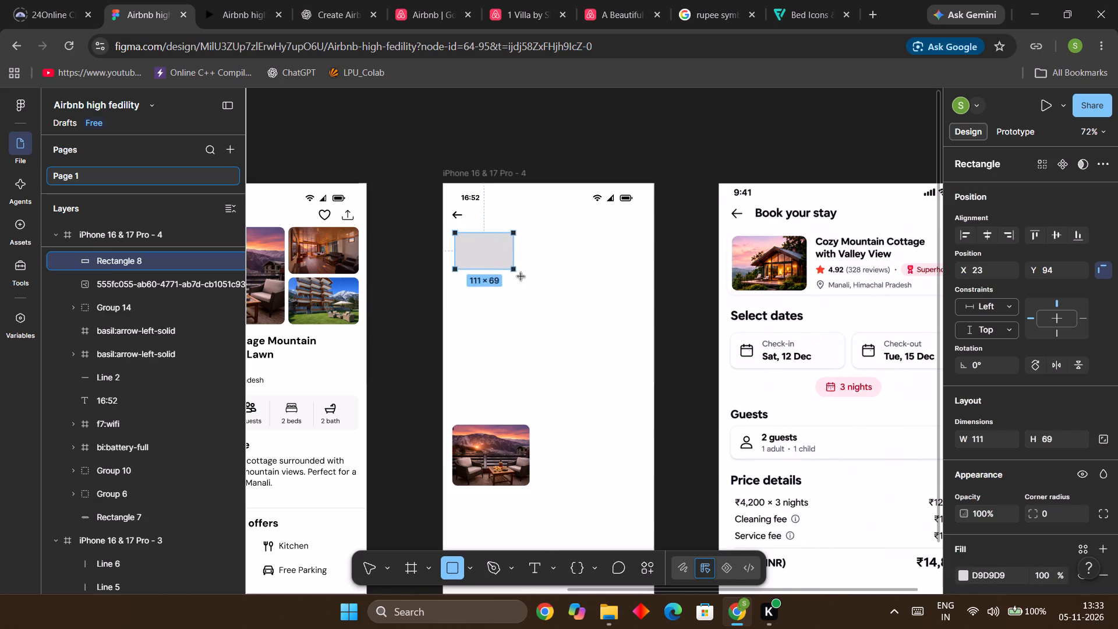
pyautogui.moveTo(521, 277); pyautogui.dragTo(638, 333)
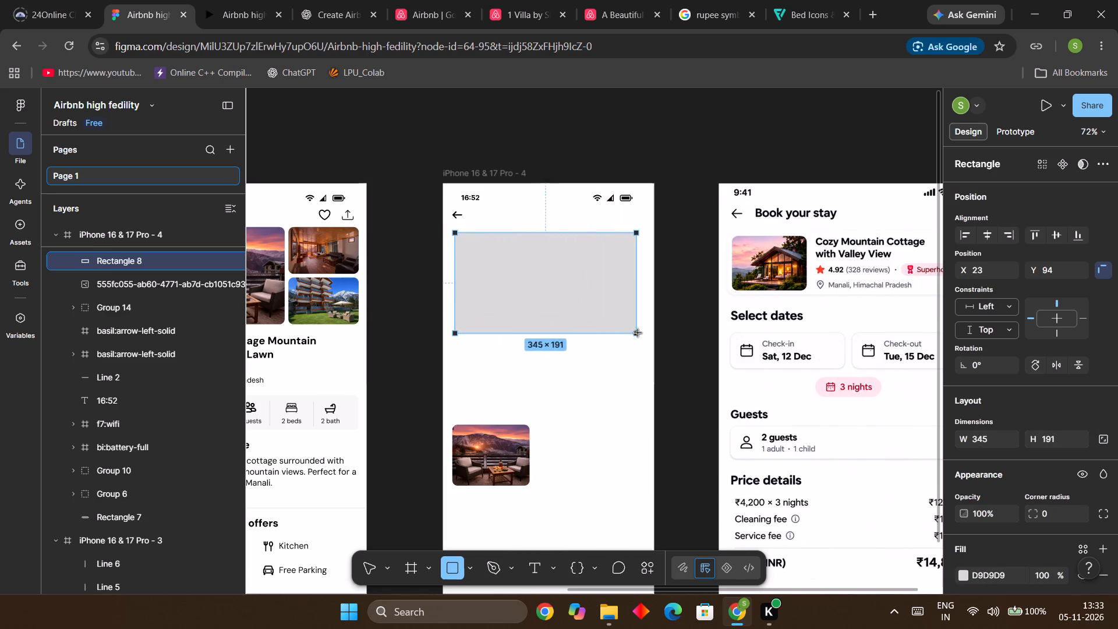
pyautogui.moveTo(638, 333); pyautogui.dragTo(647, 332)
pyautogui.click(700, 299)
pyautogui.click(533, 274)
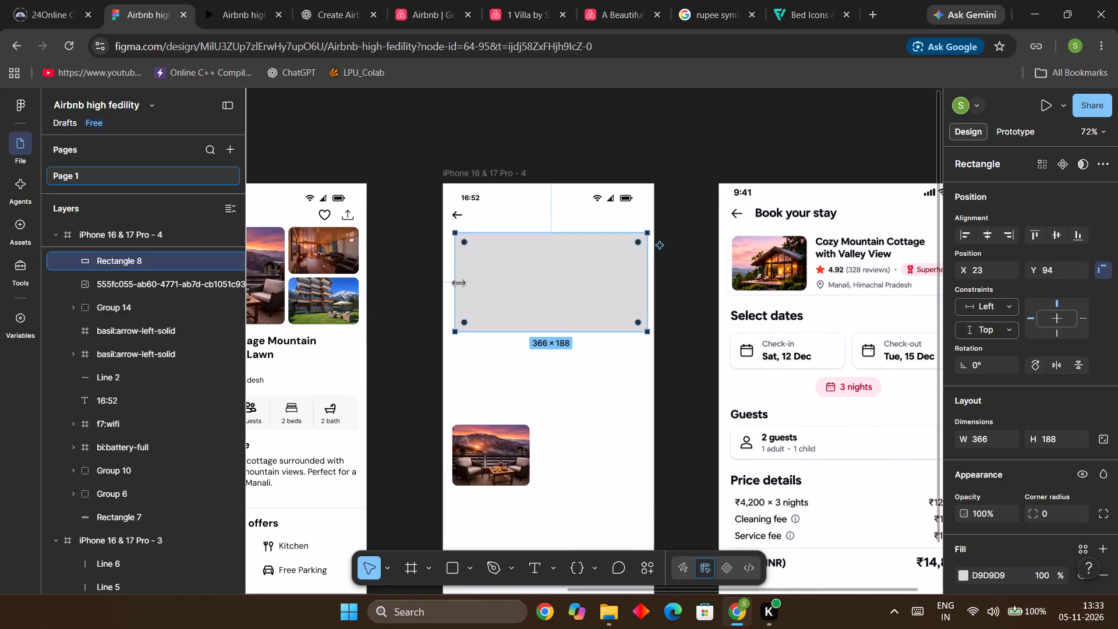
pyautogui.moveTo(457, 282); pyautogui.dragTo(451, 283)
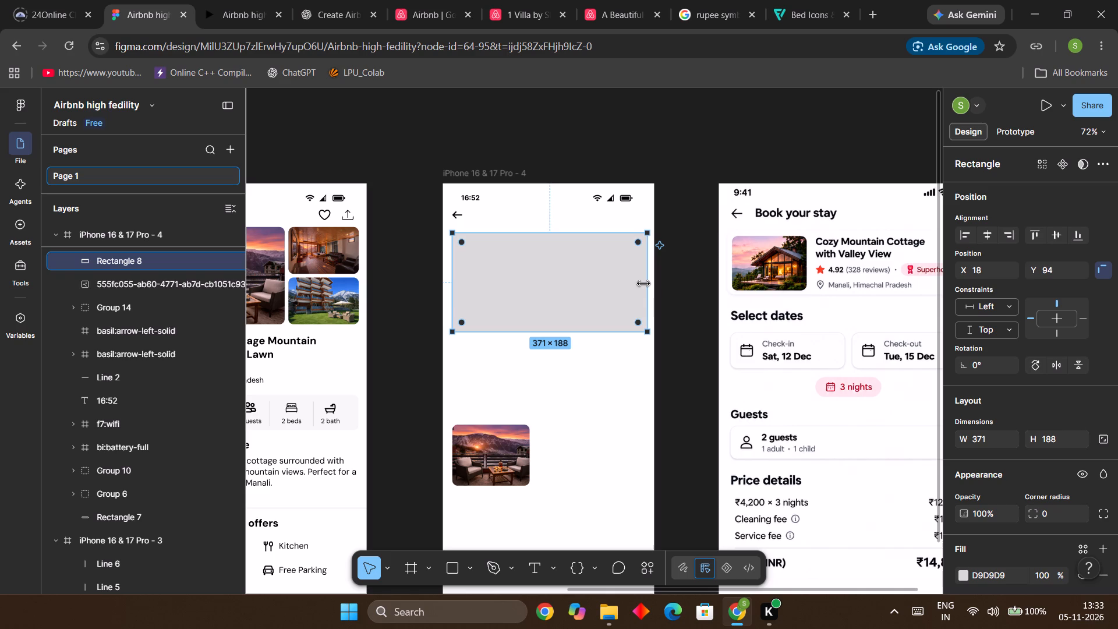
# Narrow the card rectangle in iPhone 16 & 17 Pro - 4 to a width of about 367.
pyautogui.moveTo(645, 284); pyautogui.dragTo(652, 286)
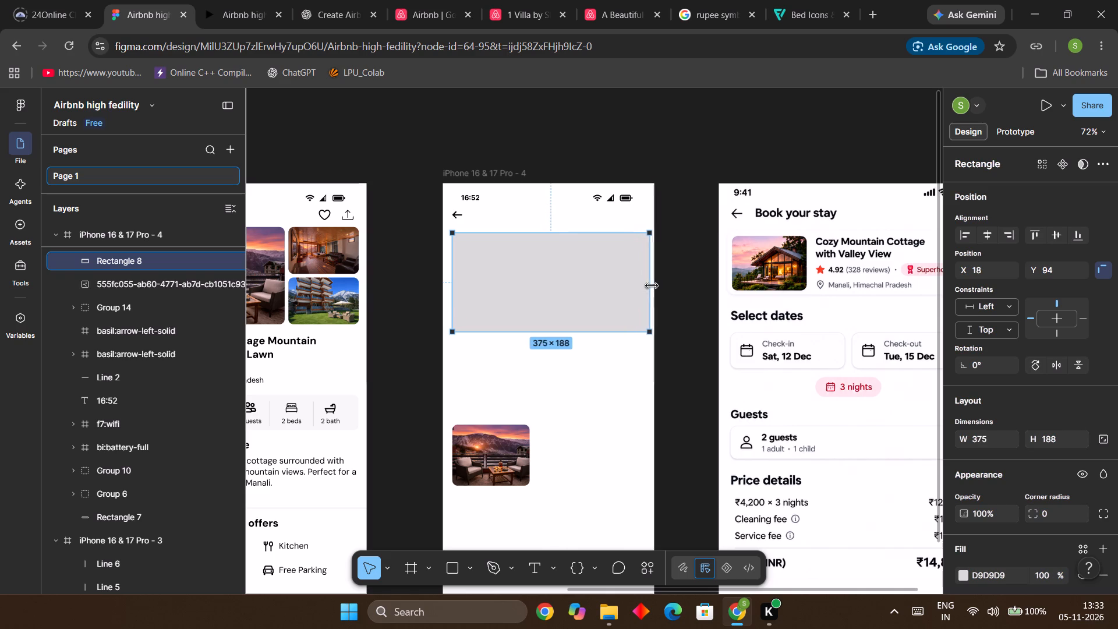
pyautogui.moveTo(652, 286); pyautogui.dragTo(645, 291)
pyautogui.click(658, 288)
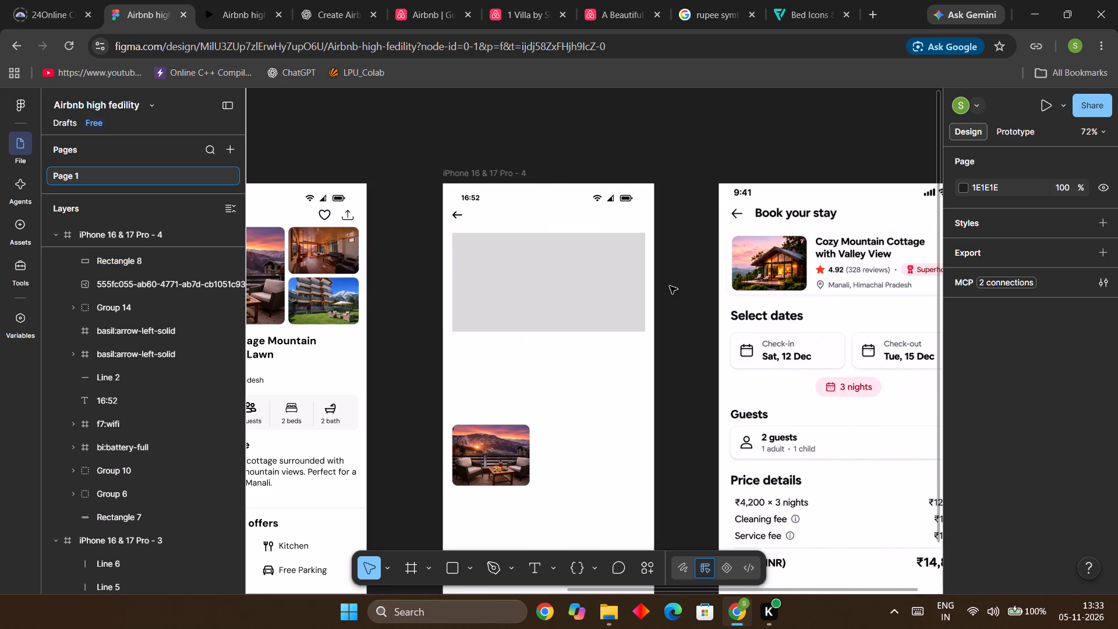
pyautogui.keyDown('ctrl'); pyautogui.scroll(-4, 670, 286); pyautogui.keyUp('ctrl')
pyautogui.keyDown('ctrl'); pyautogui.scroll(2, 670, 286); pyautogui.keyUp('ctrl')
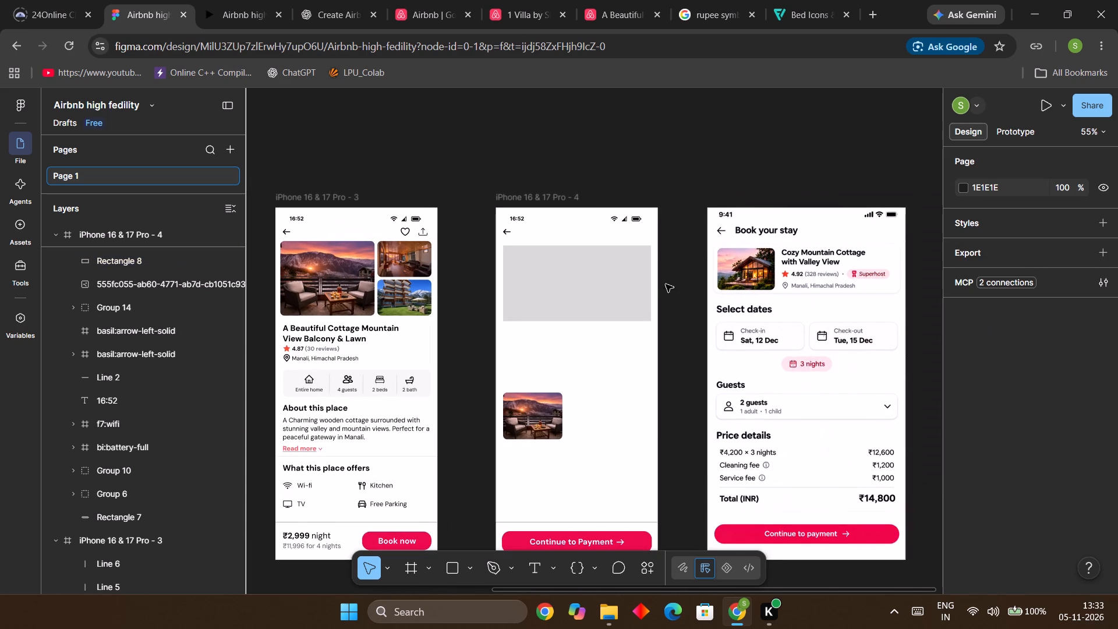
# Fill the card rectangle with F6F6F6, sampled from the amenities strip in iPhone 16 & 17 Pro - 3.
pyautogui.click(643, 284)
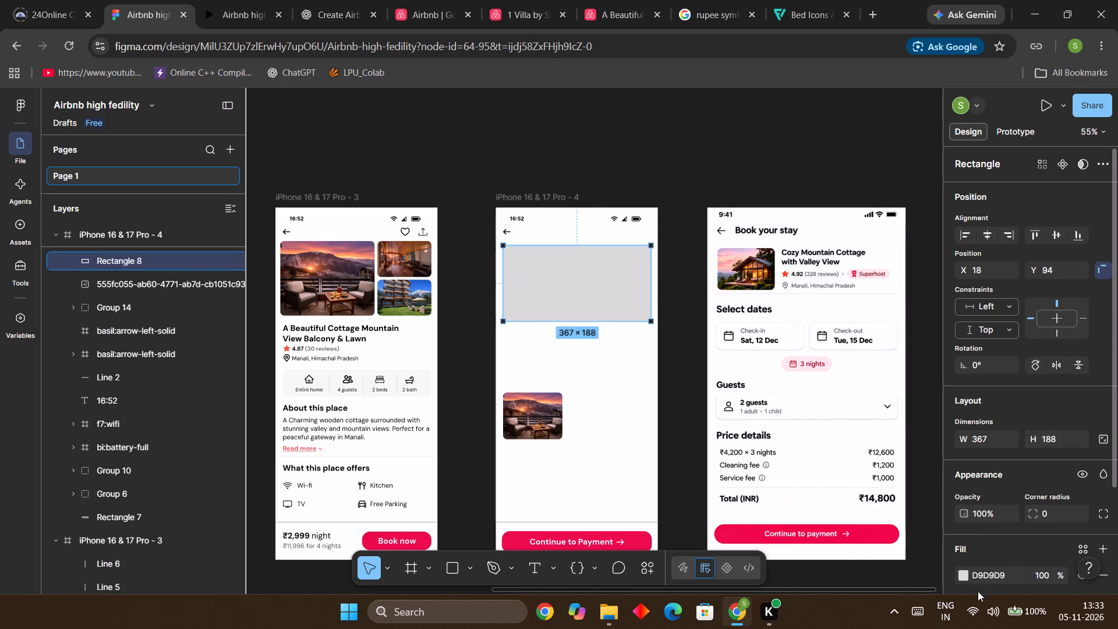
pyautogui.click(967, 577)
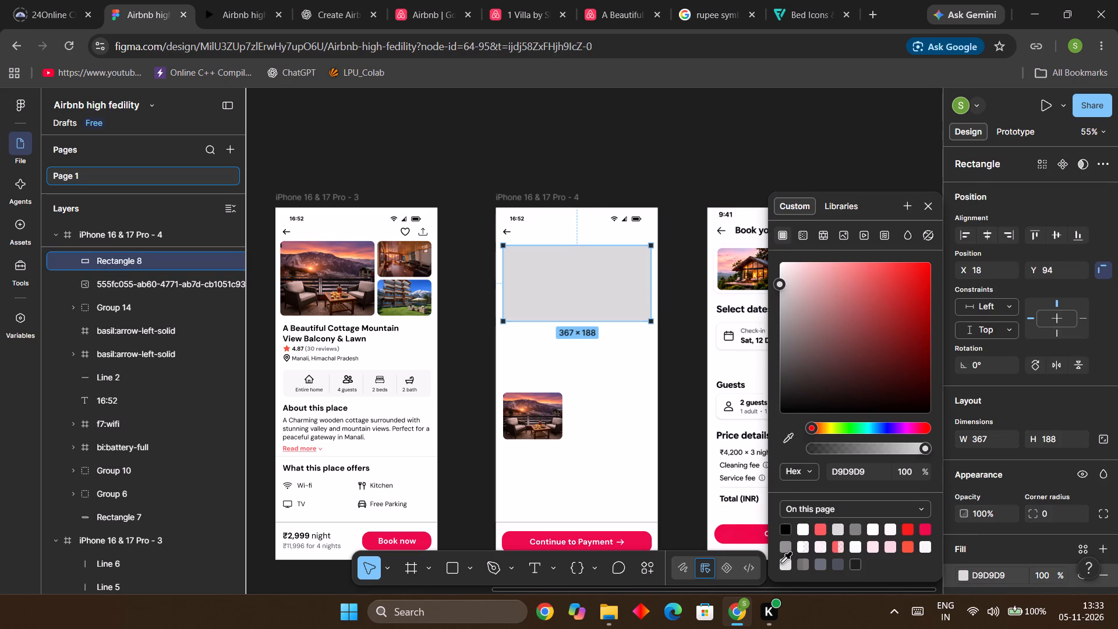
pyautogui.click(794, 444)
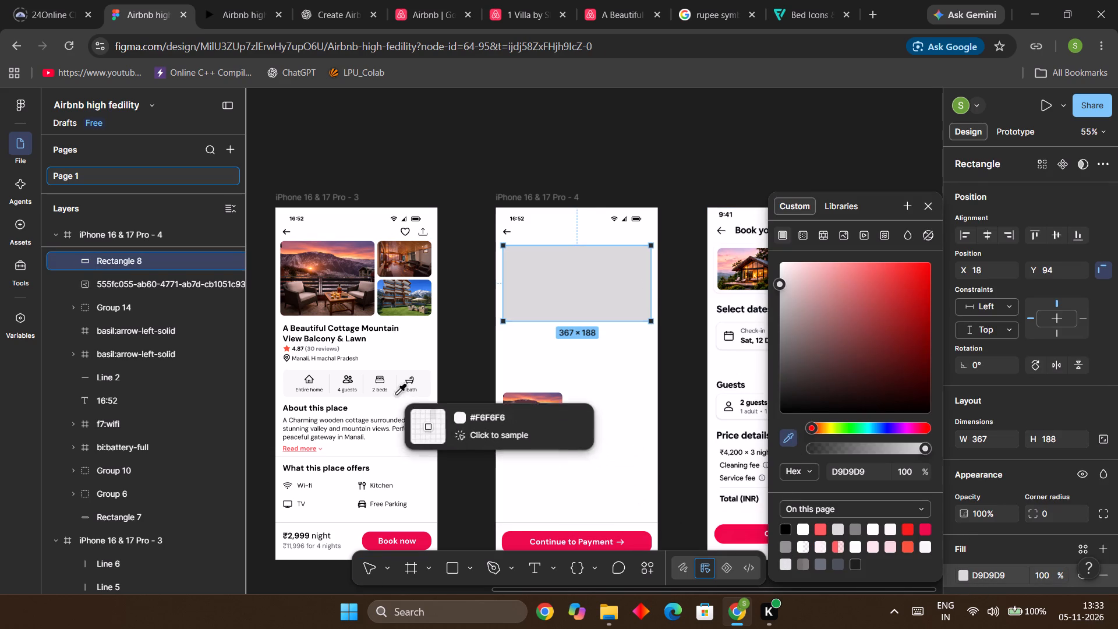
pyautogui.click(391, 379)
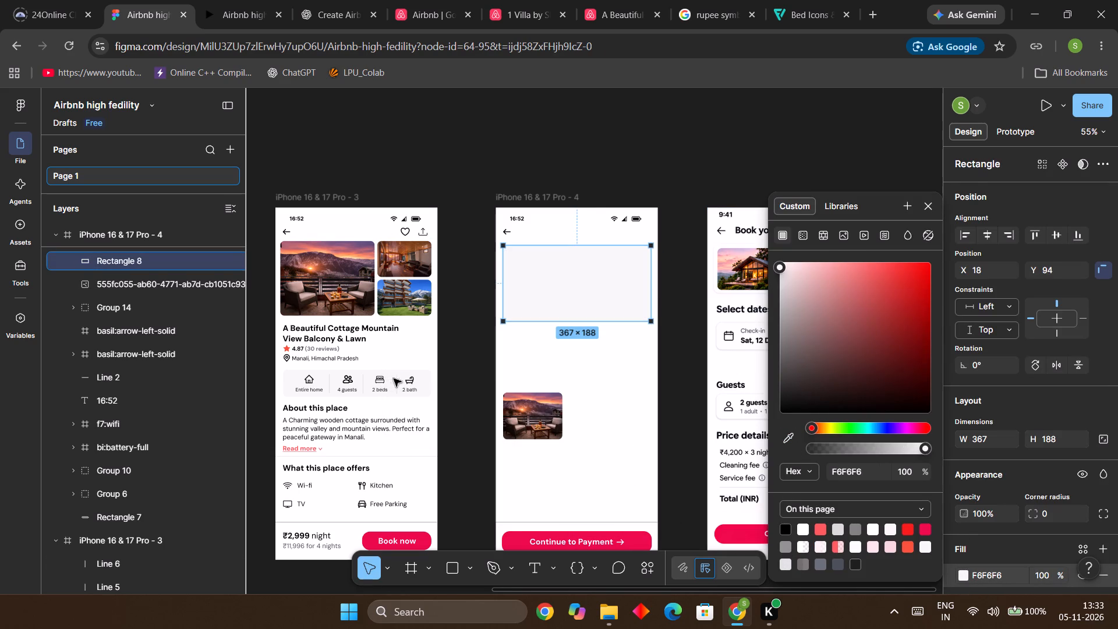
pyautogui.click(790, 440)
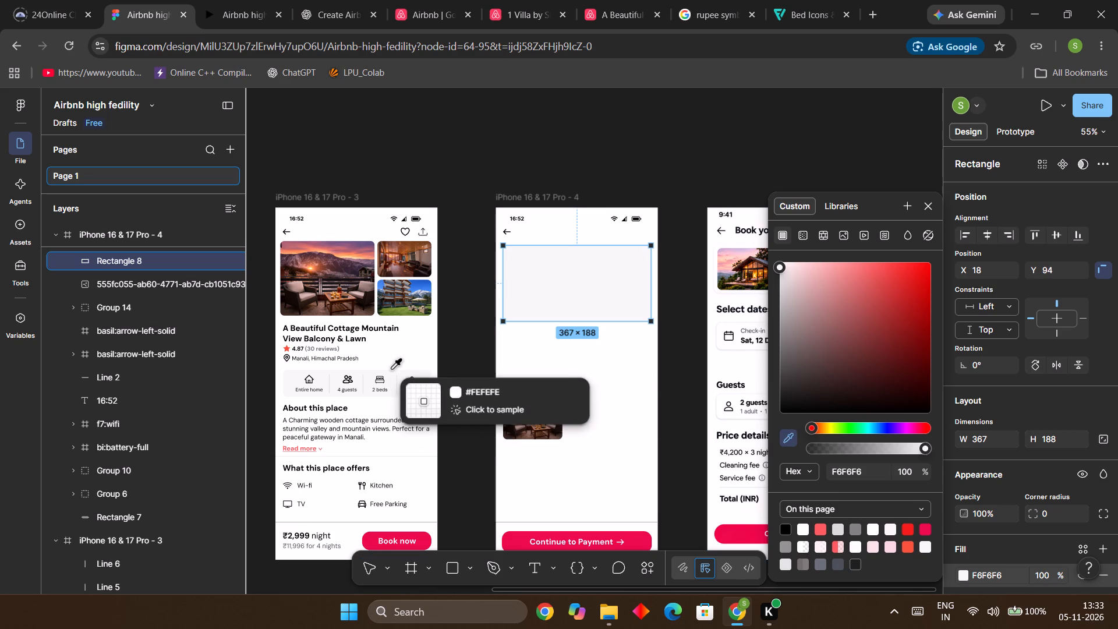
pyautogui.click(389, 383)
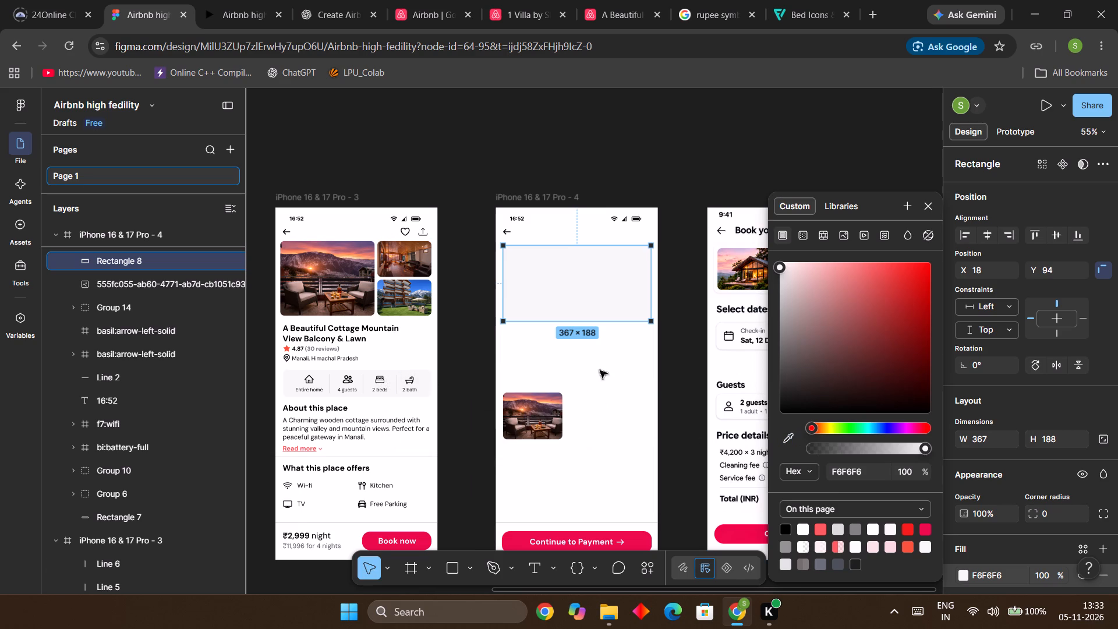
pyautogui.click(660, 359)
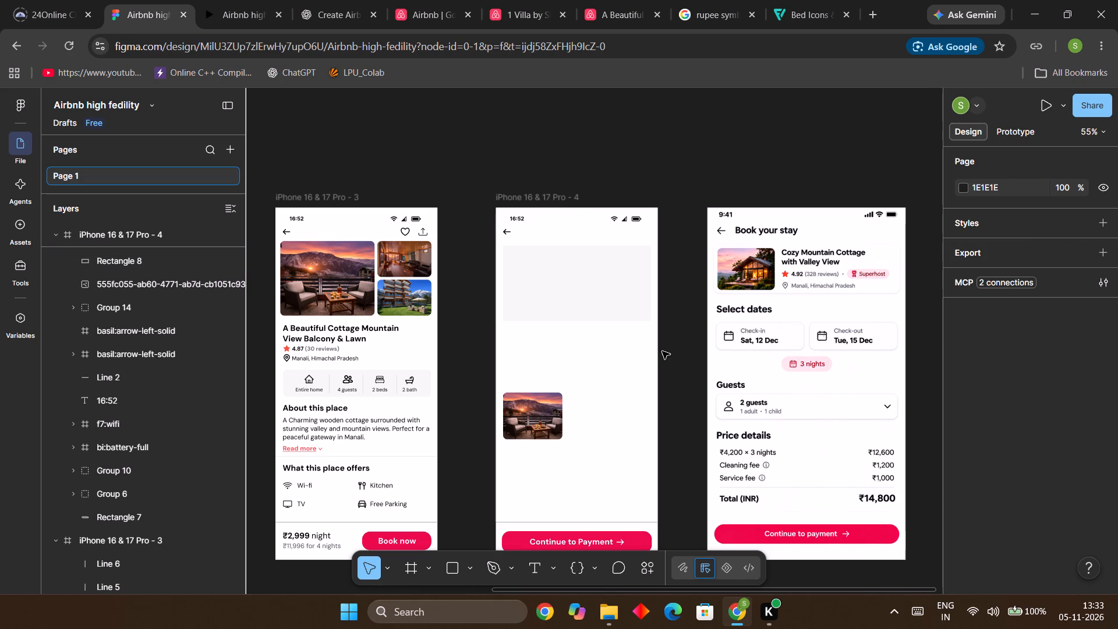
# Reposition the card rectangle at X 18, Y 91, flush with the photo thumbnail's left edge.
pyautogui.keyDown('ctrl'); pyautogui.scroll(4, 653, 356); pyautogui.keyUp('ctrl')
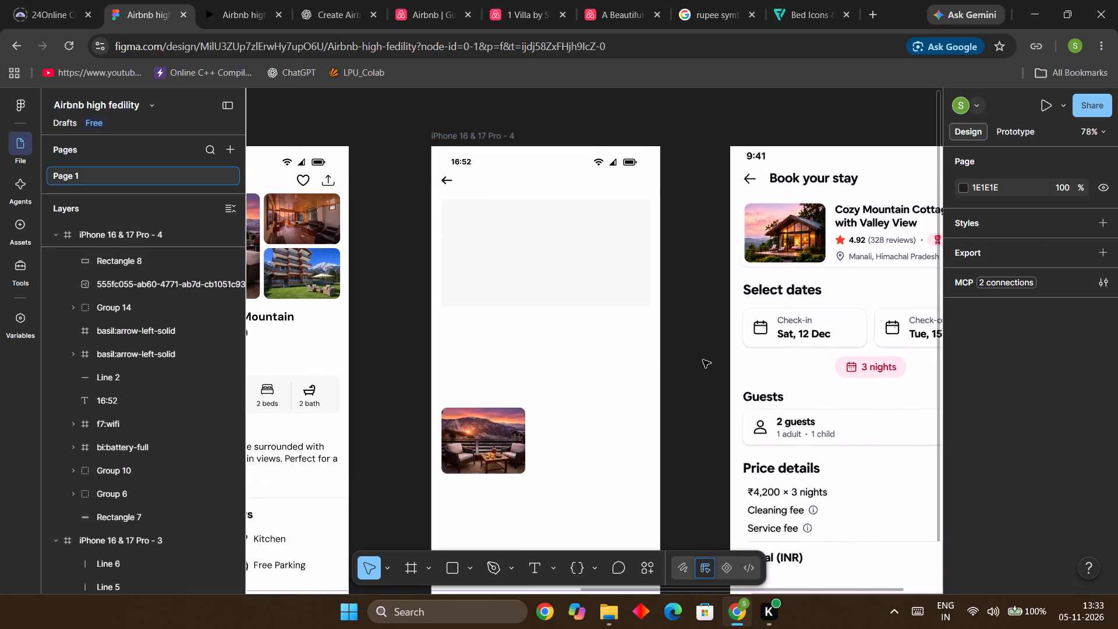
pyautogui.scroll(4, 703, 360)
pyautogui.keyDown('ctrl'); pyautogui.scroll(3, 703, 360); pyautogui.keyUp('ctrl')
pyautogui.click(543, 297)
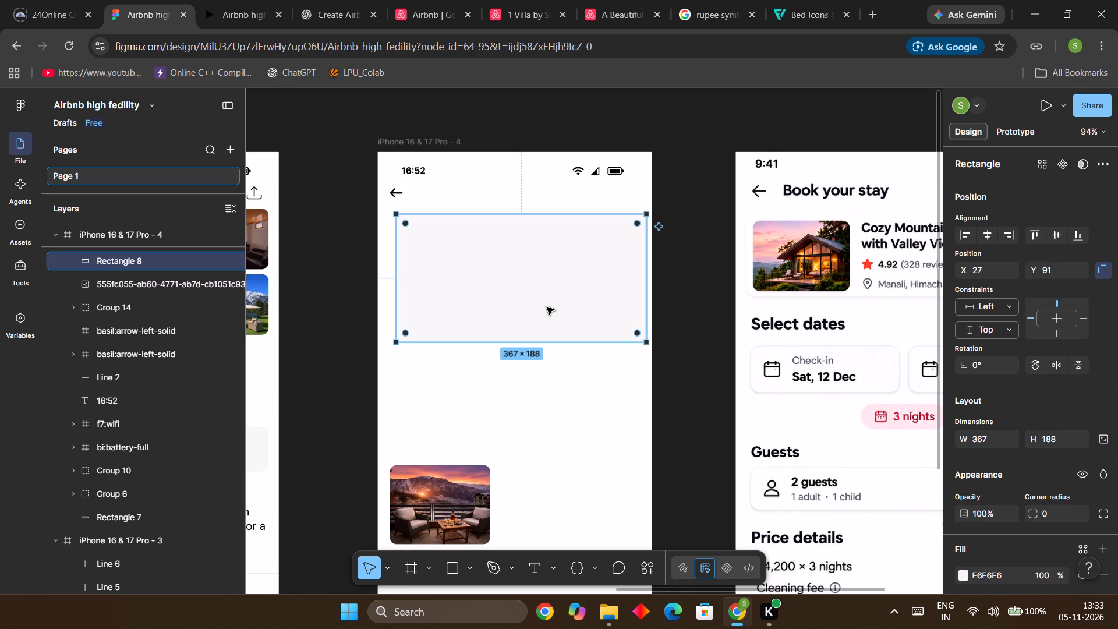
pyautogui.press('Left')
pyautogui.press('Left')
pyautogui.press('Left')
pyautogui.press('Left')
pyautogui.press('Left')
pyautogui.press('Left')
pyautogui.press('Left')
pyautogui.press('Left')
pyautogui.press('Left')
pyautogui.press('Left')
pyautogui.press('Right')
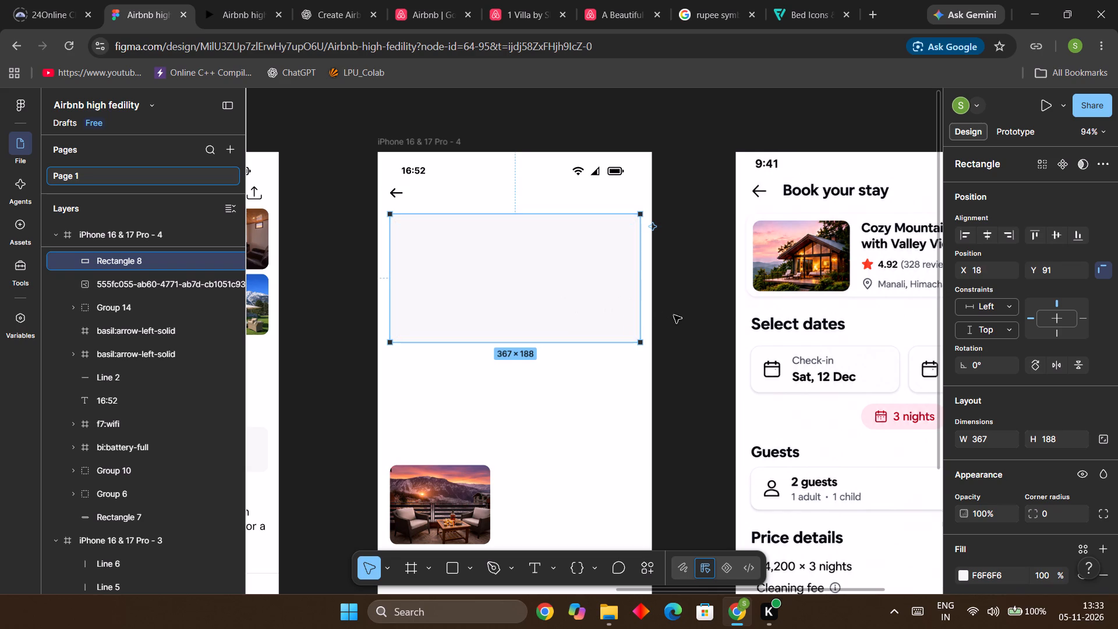
# Set the card rectangle's corner radius to 10.
pyautogui.click(1049, 514)
pyautogui.write('10')
pyautogui.press('Return')
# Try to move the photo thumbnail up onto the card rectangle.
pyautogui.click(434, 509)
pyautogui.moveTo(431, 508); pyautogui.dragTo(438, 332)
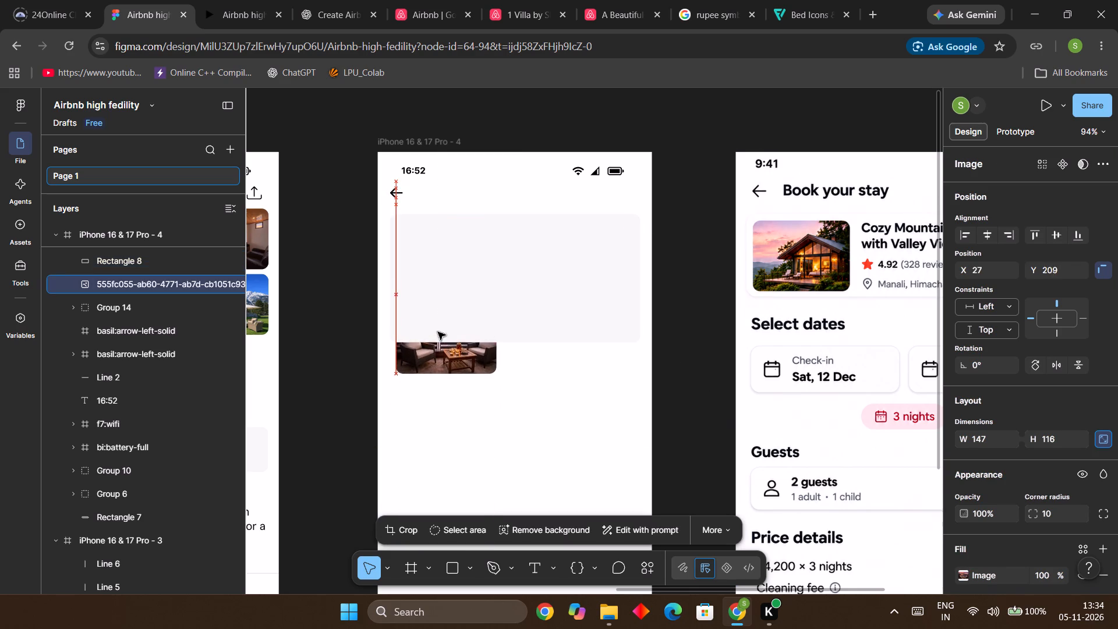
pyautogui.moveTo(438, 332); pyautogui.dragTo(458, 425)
# Send the card rectangle to the back of the frame's layer order.
pyautogui.click(443, 306)
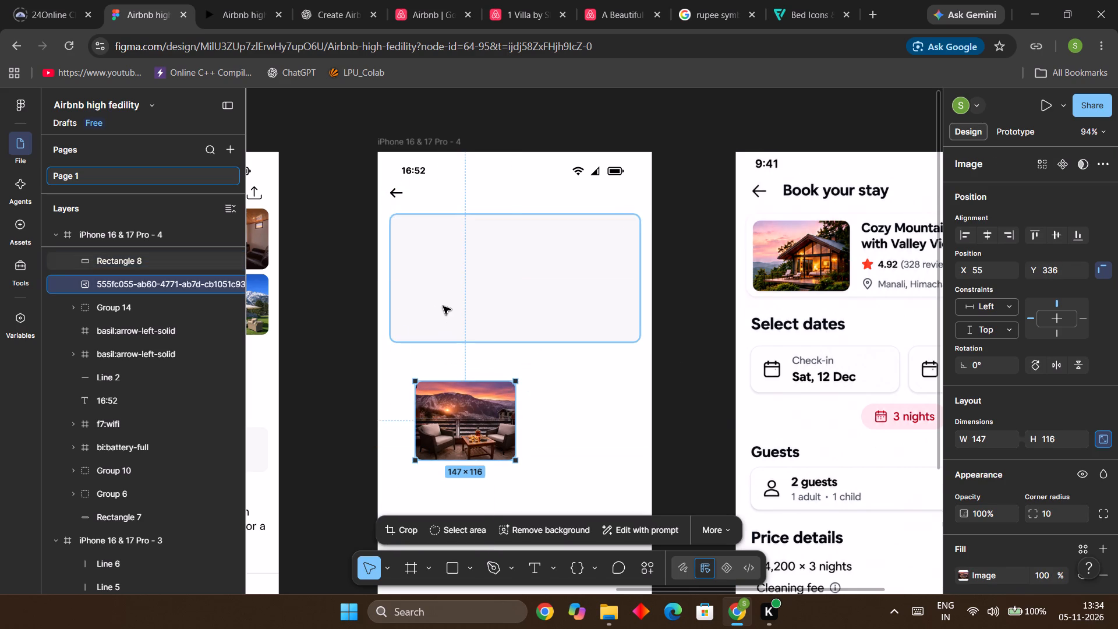
pyautogui.rightClick(443, 306)
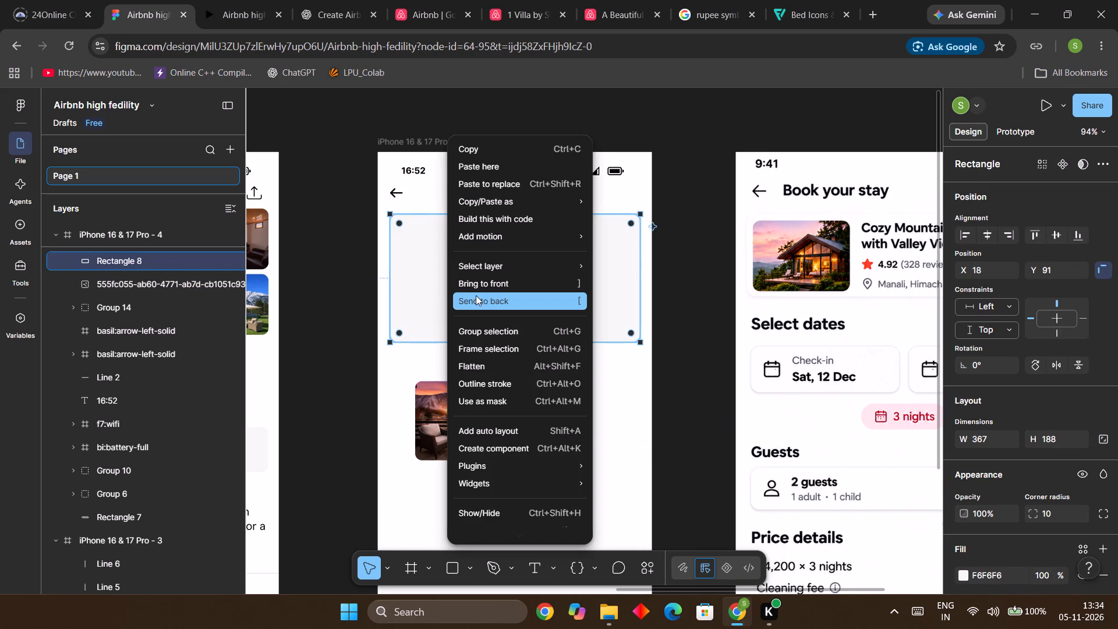
pyautogui.click(476, 295)
# Move the photo thumbnail onto the card rectangle, placing it at X 30, Y 104.
pyautogui.click(461, 421)
pyautogui.moveTo(461, 421); pyautogui.dragTo(451, 311)
pyautogui.click(690, 373)
pyautogui.moveTo(486, 432); pyautogui.dragTo(487, 390)
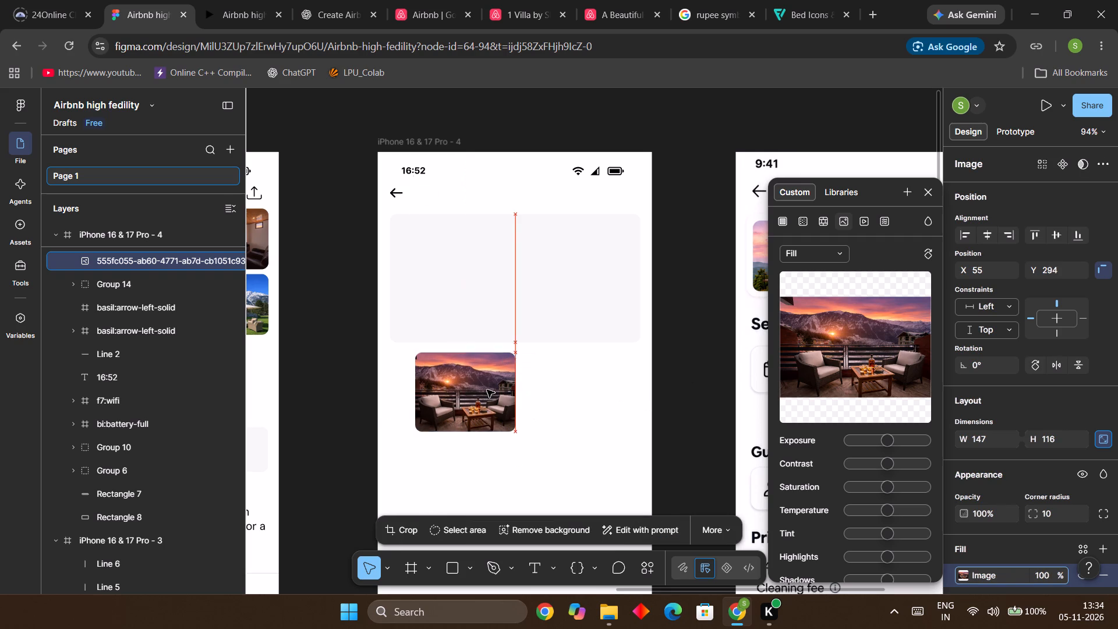
pyautogui.moveTo(487, 390); pyautogui.dragTo(471, 275)
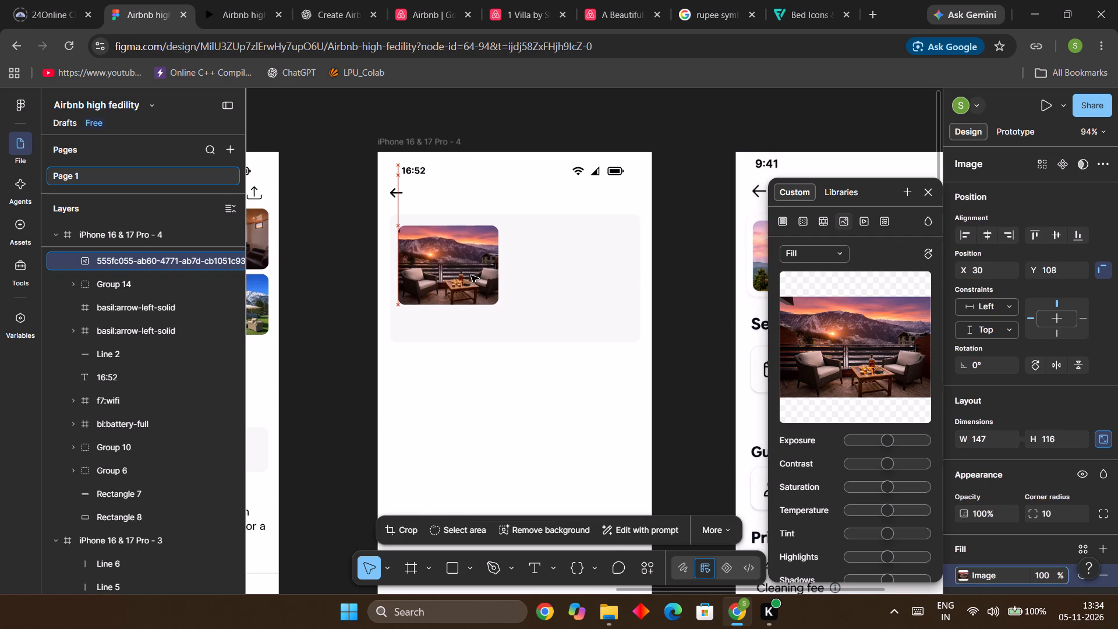
pyautogui.moveTo(471, 275); pyautogui.dragTo(471, 274)
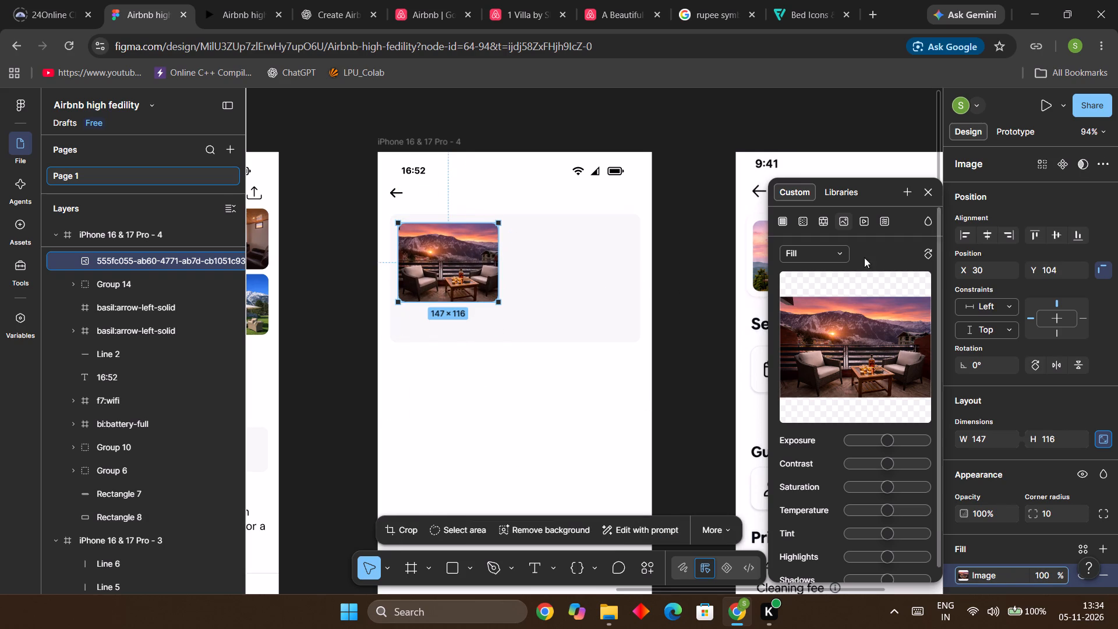
pyautogui.click(923, 191)
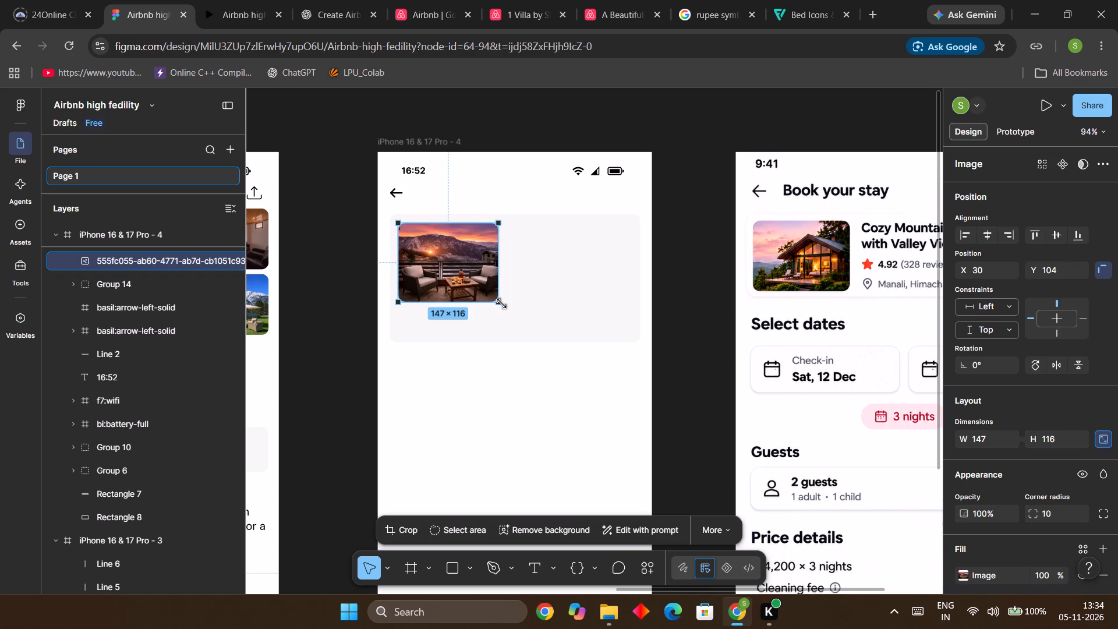
# Enlarge the photo thumbnail proportionally to about 167 × 132 and shift it down to Y 119.
pyautogui.moveTo(501, 303); pyautogui.dragTo(501, 313)
pyautogui.moveTo(469, 253); pyautogui.dragTo(468, 261)
# Lower the card rectangle's top edge to Y 109, making the card about 170 high.
pyautogui.click(551, 219)
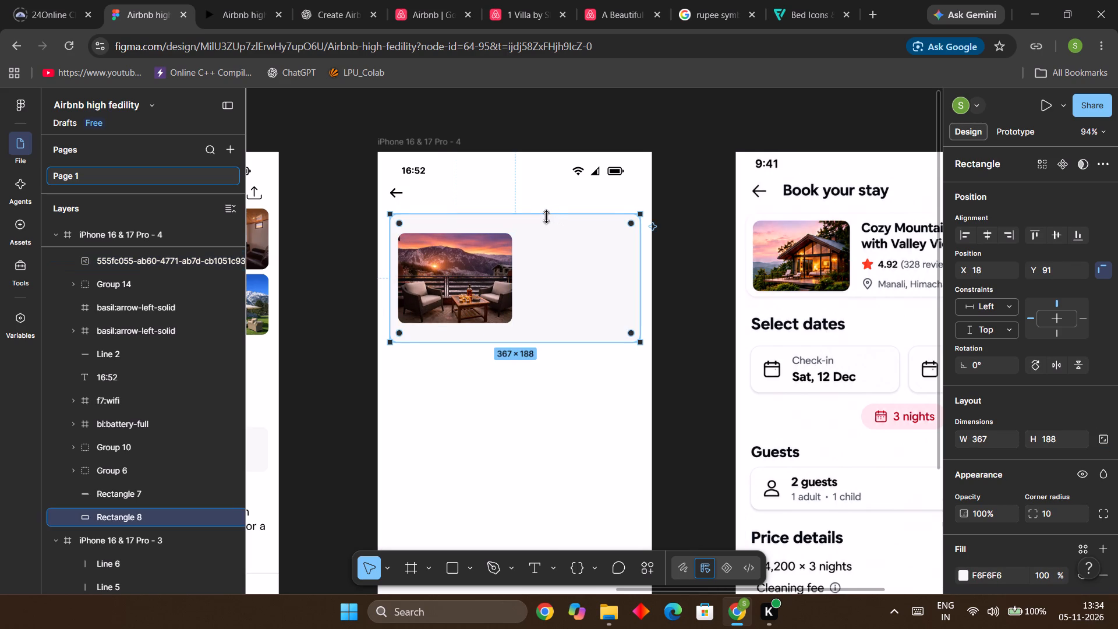
pyautogui.moveTo(546, 211); pyautogui.dragTo(549, 225)
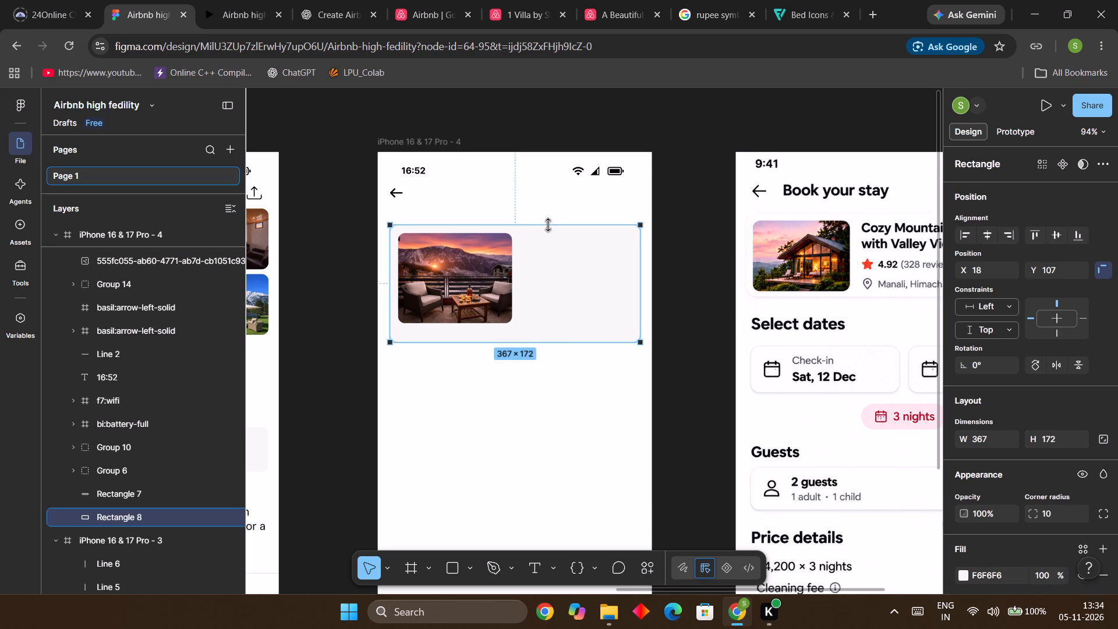
pyautogui.moveTo(549, 225); pyautogui.dragTo(549, 227)
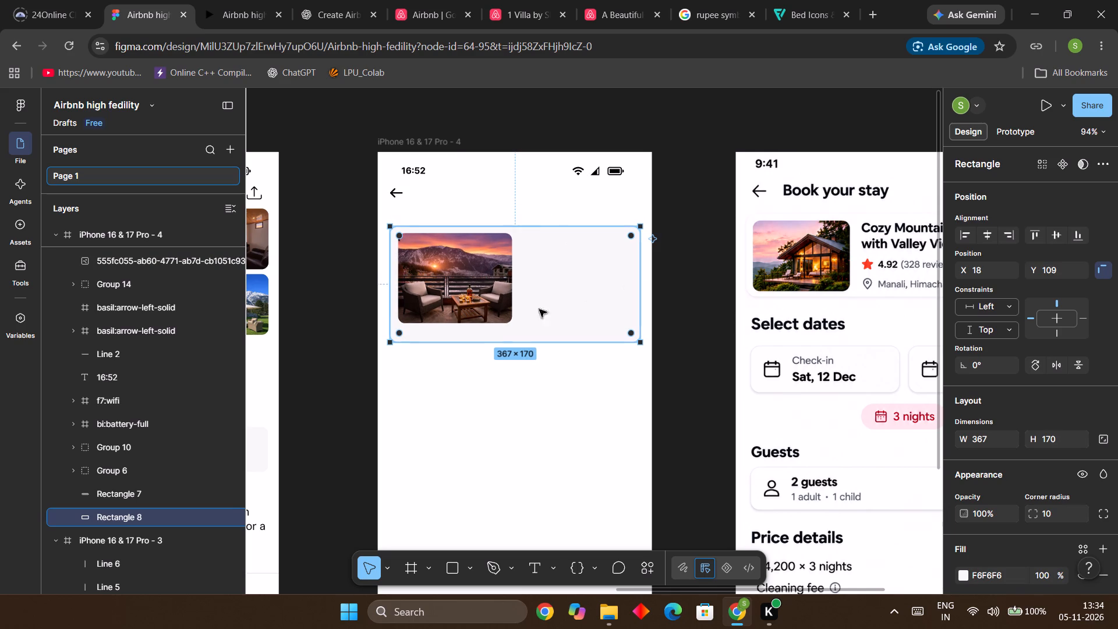
# Resize the photo thumbnail proportionally to about 172 × 136 within the card.
pyautogui.click(491, 263)
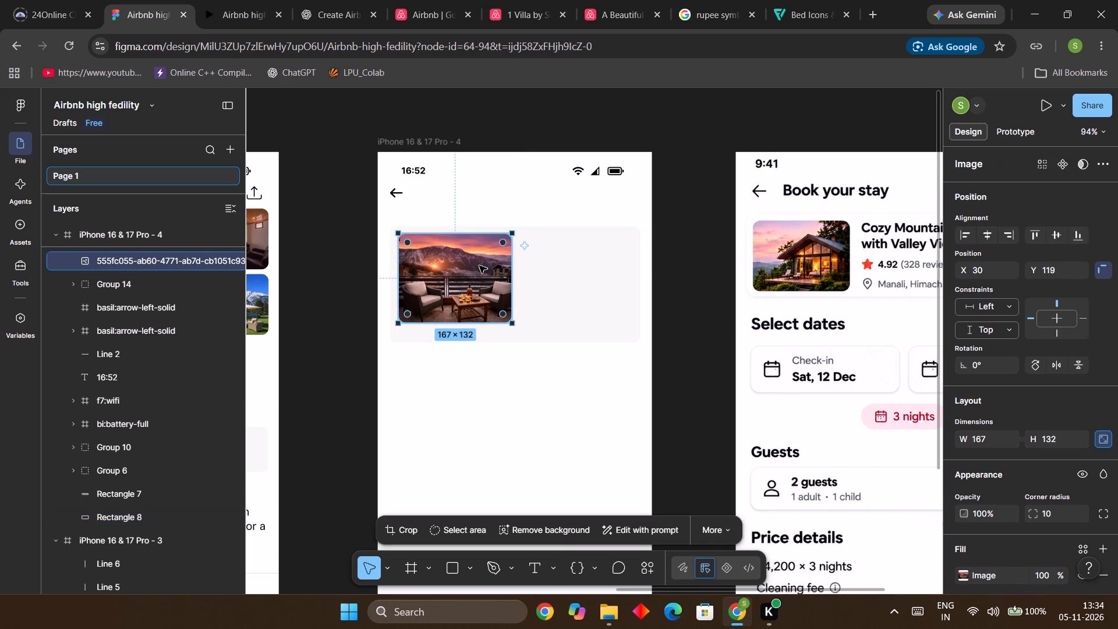
pyautogui.moveTo(510, 324); pyautogui.dragTo(514, 331)
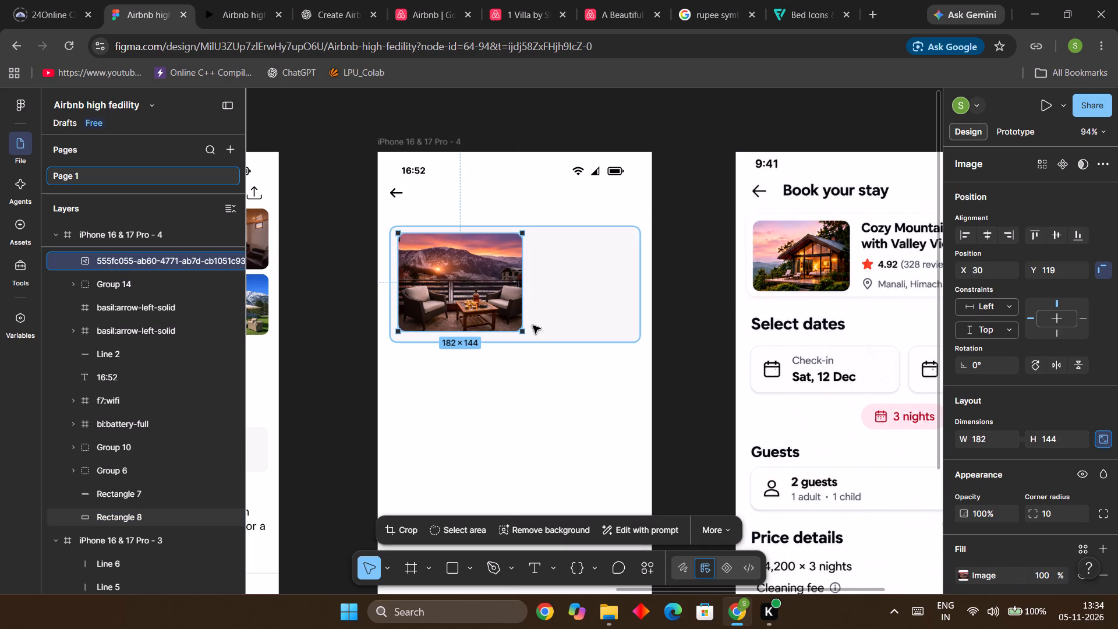
pyautogui.click(524, 331)
pyautogui.moveTo(523, 331); pyautogui.dragTo(509, 316)
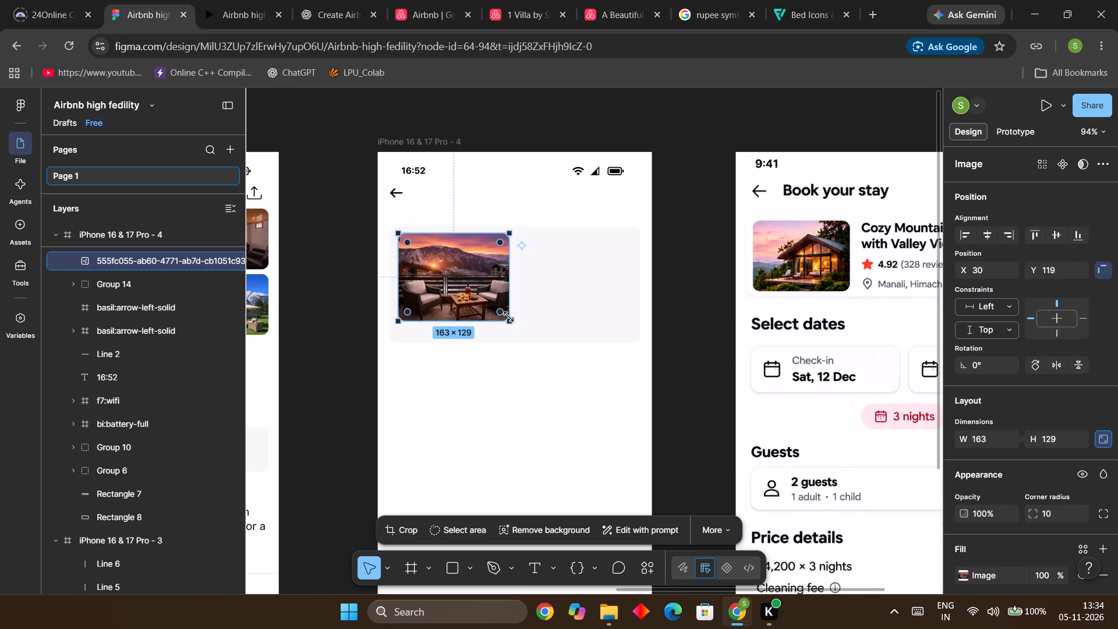
pyautogui.click(507, 321)
pyautogui.click(689, 277)
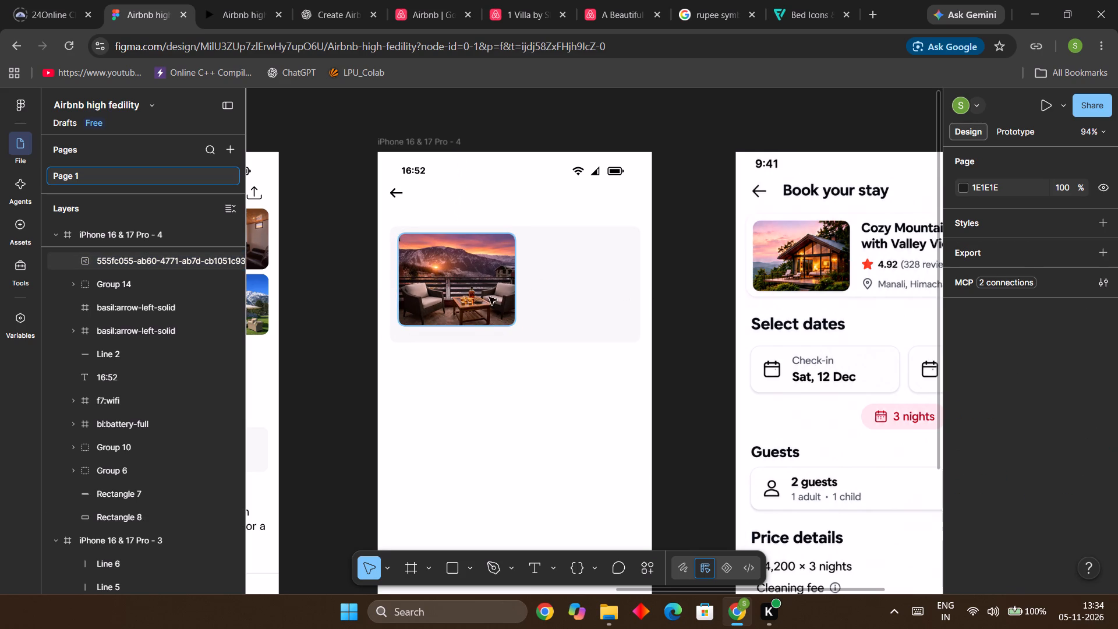
pyautogui.click(474, 285)
pyautogui.click(474, 282)
# Raise the card rectangle's bottom edge so the card is about 154 high, fitting closely around the photo.
pyautogui.click(627, 316)
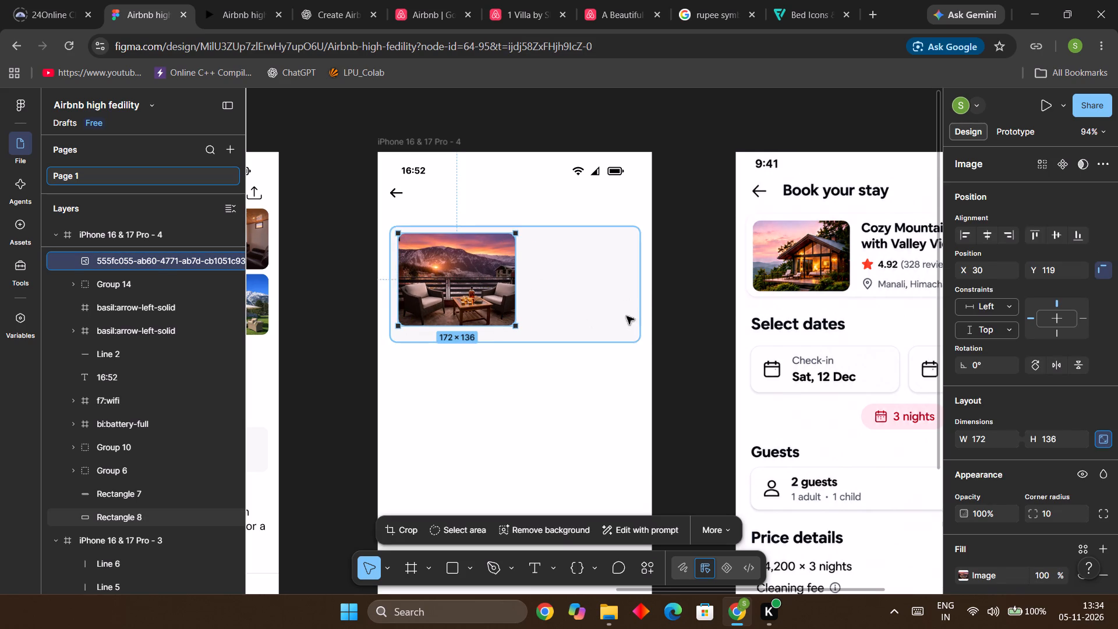
pyautogui.moveTo(569, 340); pyautogui.dragTo(569, 331)
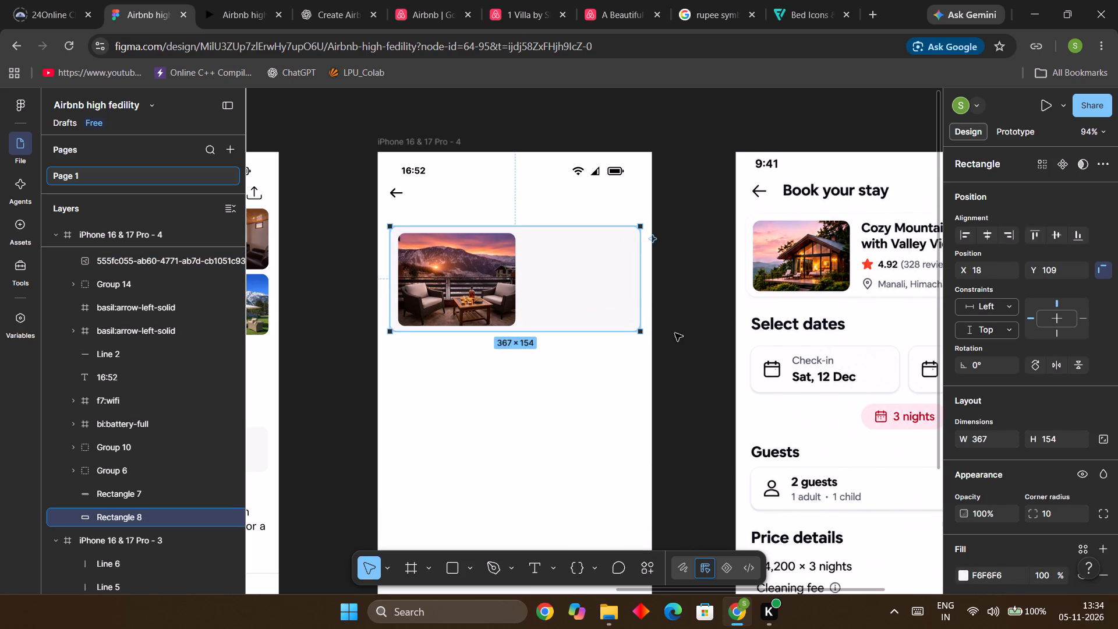
pyautogui.click(677, 332)
# Nudge the photo thumbnail left to X 27 inside the card.
pyautogui.click(508, 296)
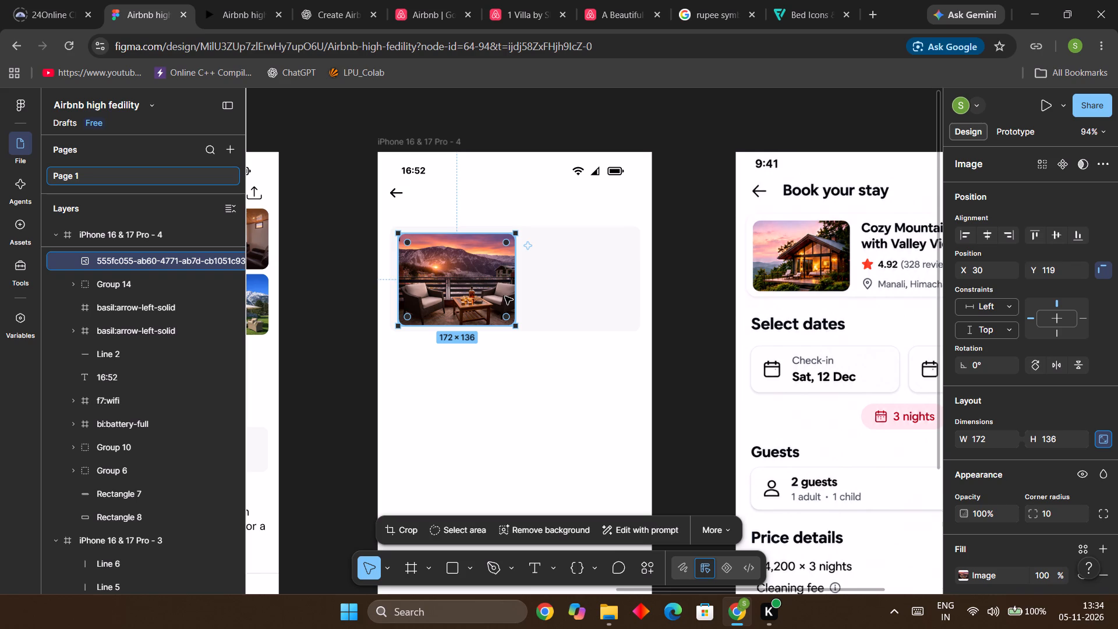
pyautogui.press('Left')
pyautogui.press('Left')
pyautogui.press('Left')
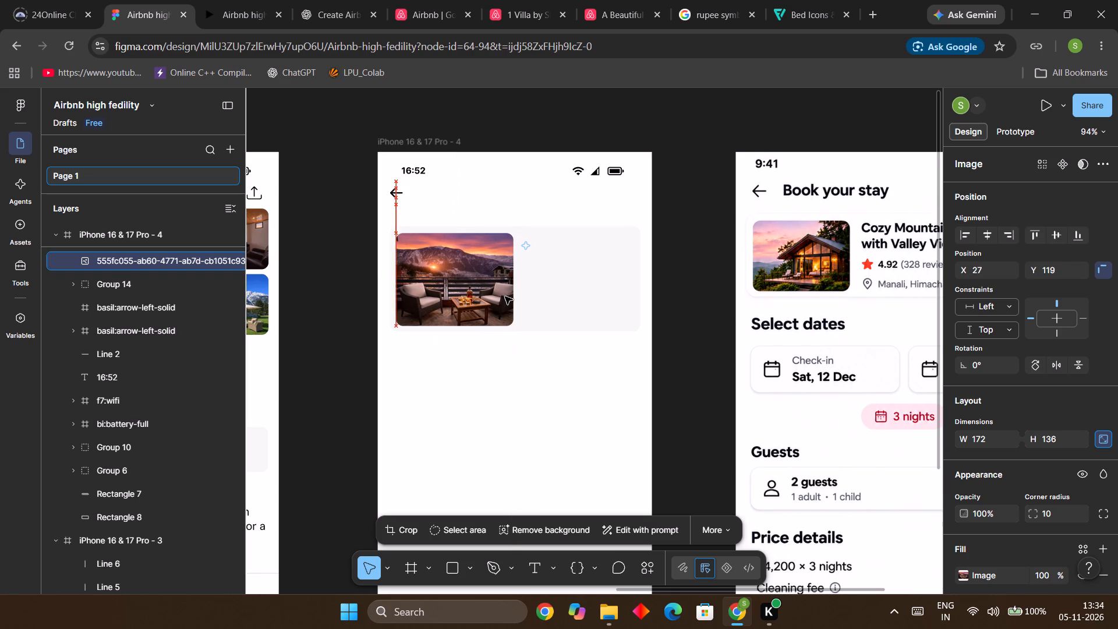
pyautogui.click(712, 302)
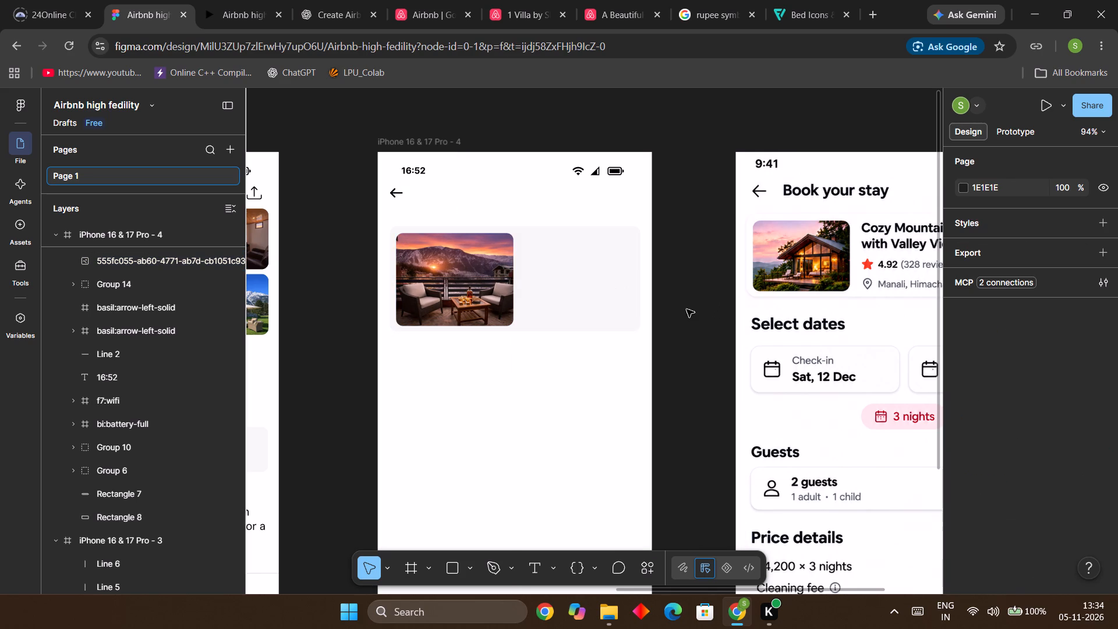
# Duplicate the "A Beautiful Cottage Mountain View Balcony & Lawn" title text in iPhone 16 & 17 Pro - 3.
pyautogui.keyDown('ctrl'); pyautogui.scroll(-5, 687, 309); pyautogui.keyUp('ctrl')
pyautogui.scroll(-1, 687, 309)
pyautogui.keyDown('ctrl'); pyautogui.scroll(-2, 687, 309); pyautogui.keyUp('ctrl')
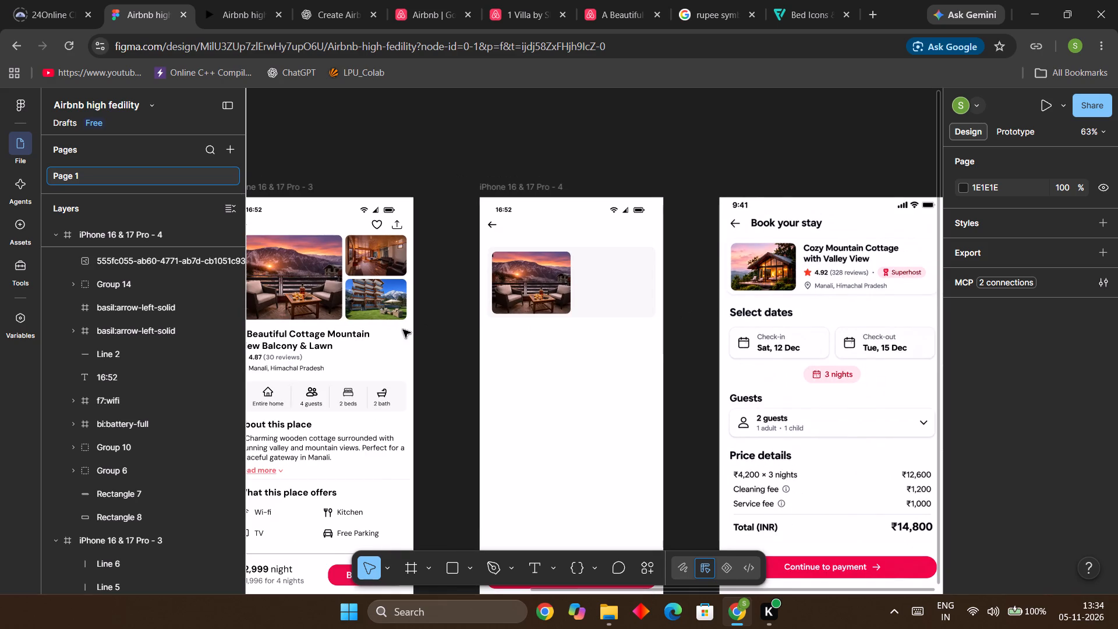
pyautogui.click(370, 335)
pyautogui.hotkey('ctrl', 'd')
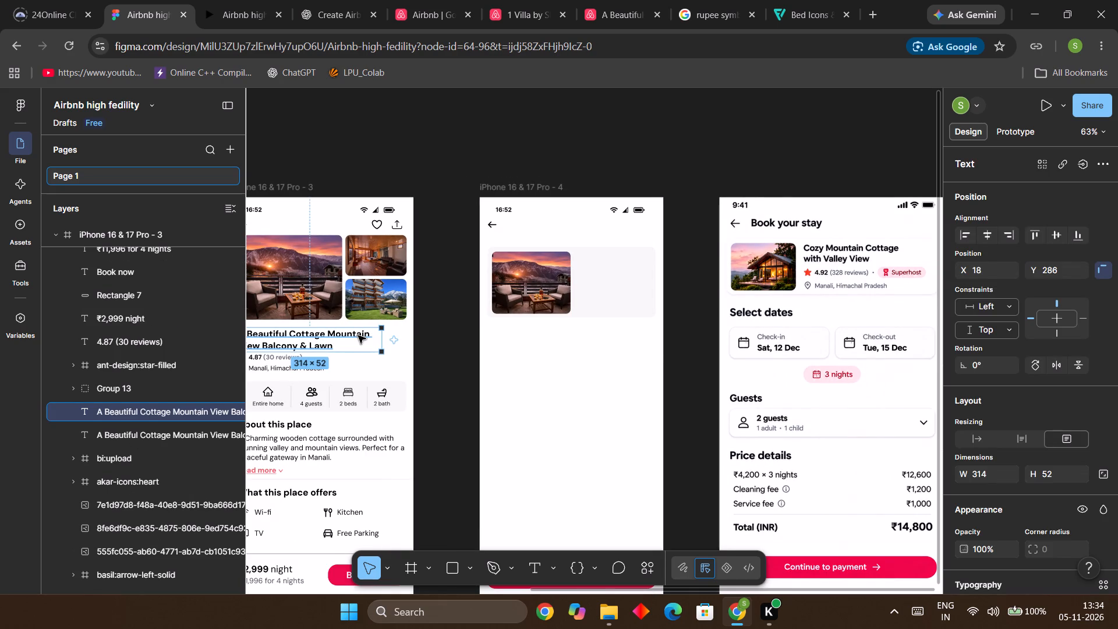
# Move the duplicated title into the iPhone 16 & 17 Pro - 4 card beside the photo, resizing its text box to about 188 × 66.
pyautogui.moveTo(358, 335); pyautogui.dragTo(649, 288)
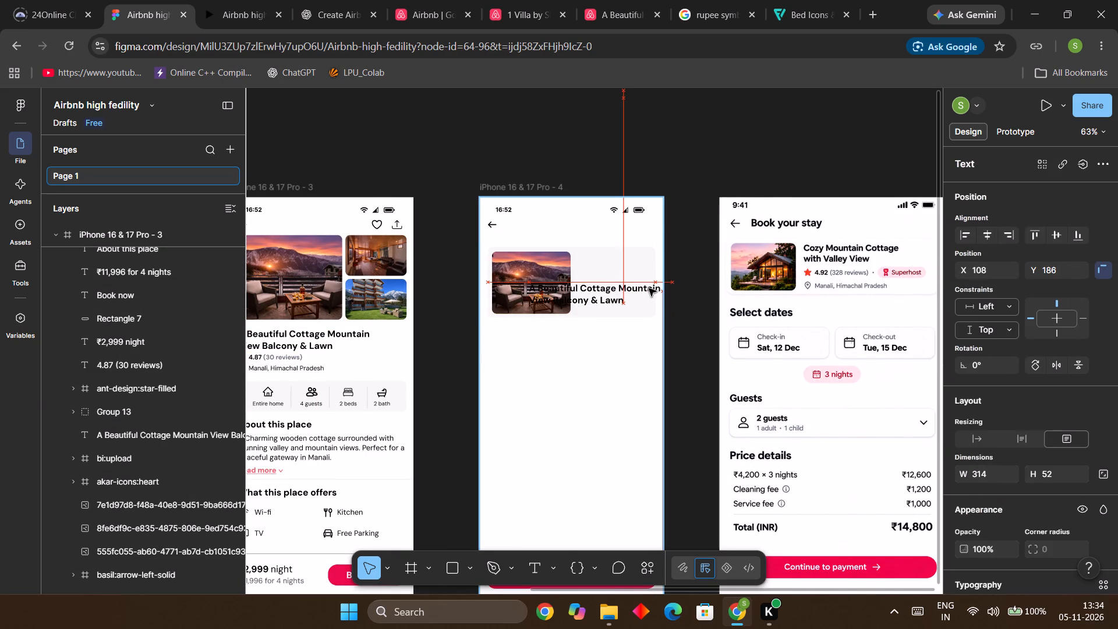
pyautogui.moveTo(649, 288); pyautogui.dragTo(649, 279)
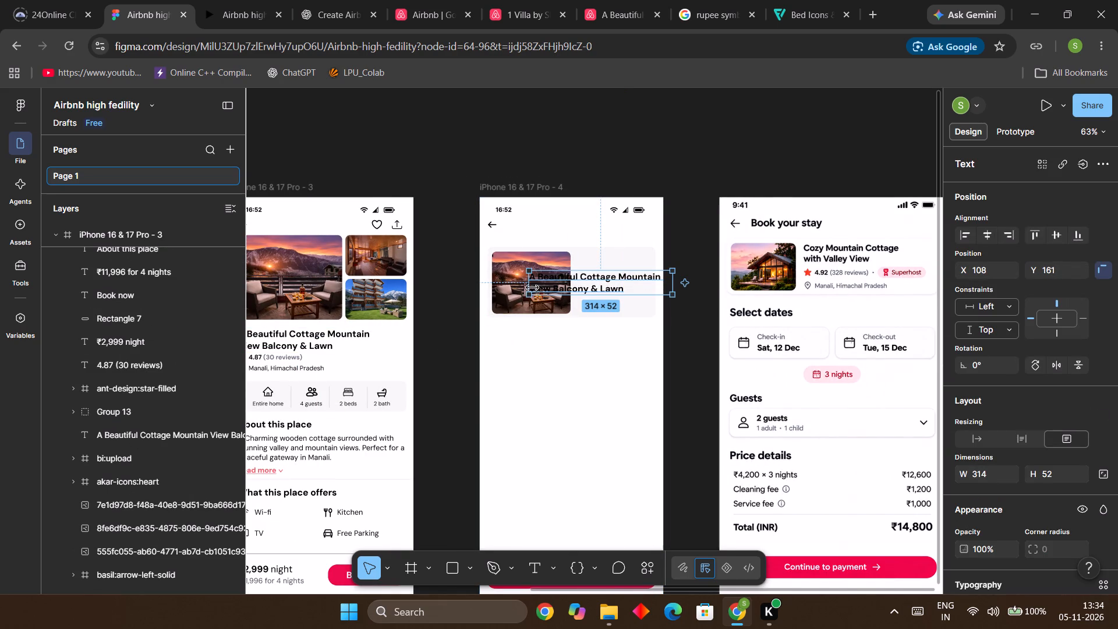
pyautogui.moveTo(530, 287); pyautogui.dragTo(571, 284)
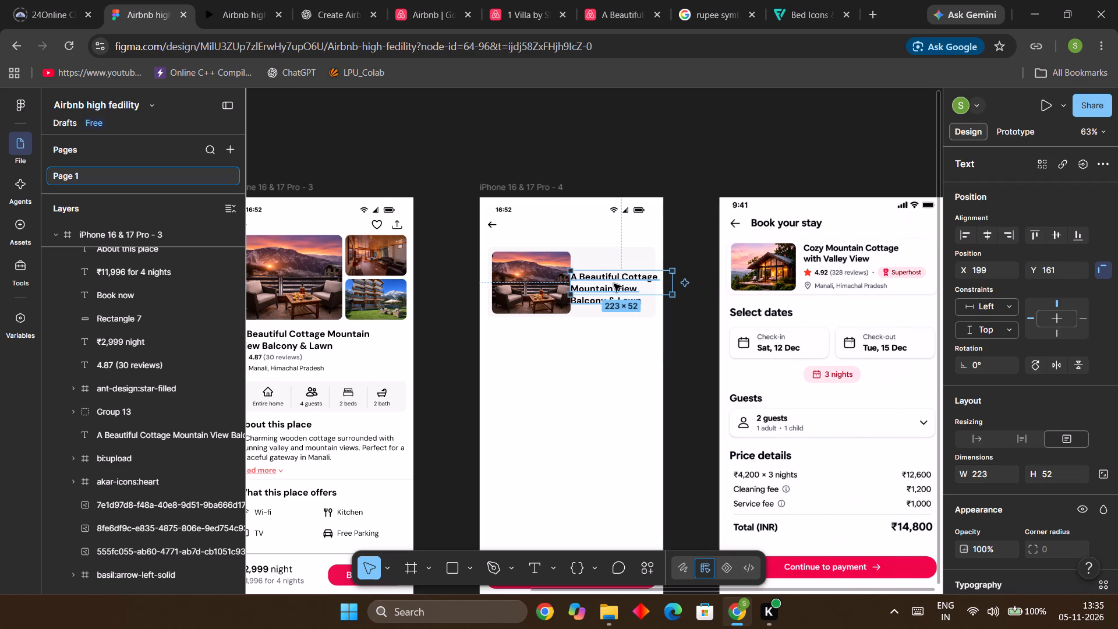
pyautogui.moveTo(672, 283); pyautogui.dragTo(659, 283)
pyautogui.moveTo(625, 271); pyautogui.dragTo(628, 256)
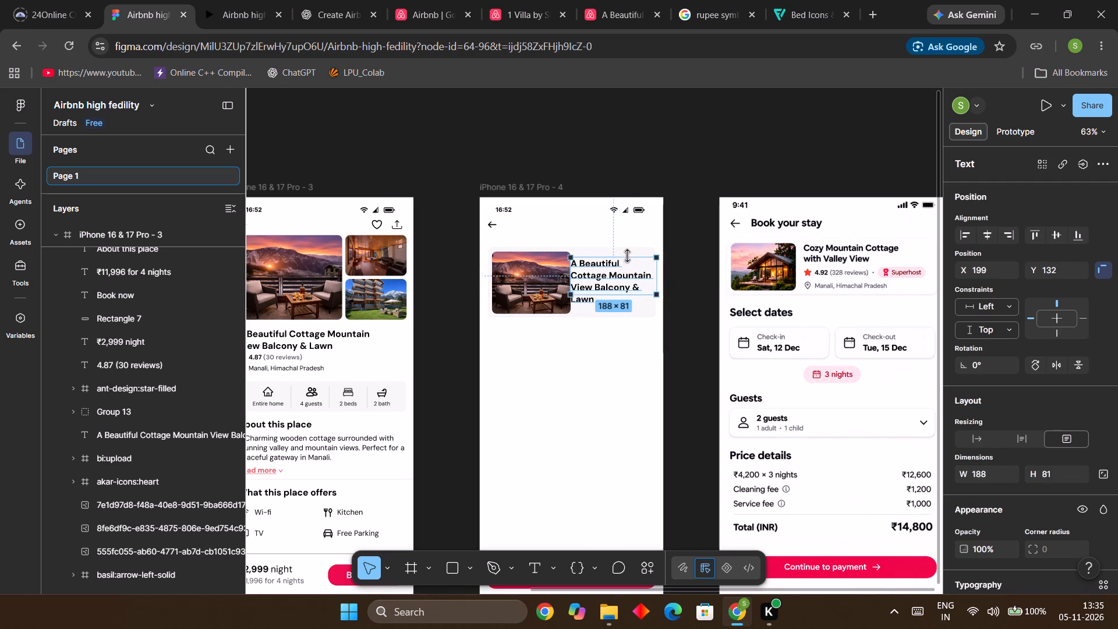
pyautogui.moveTo(628, 256); pyautogui.dragTo(628, 259)
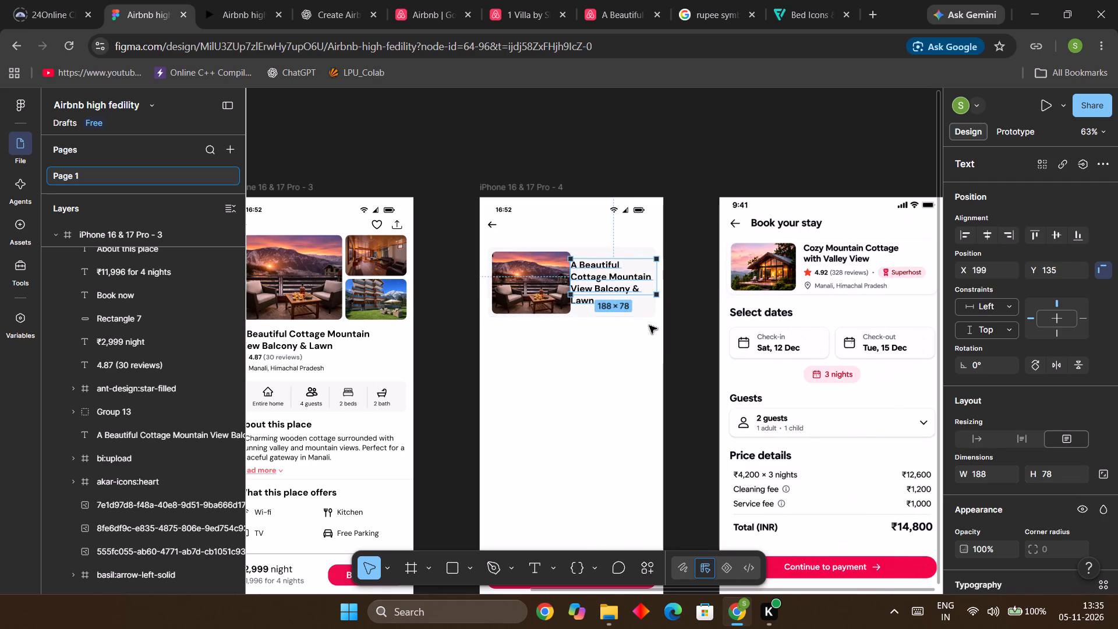
pyautogui.moveTo(648, 295); pyautogui.dragTo(649, 303)
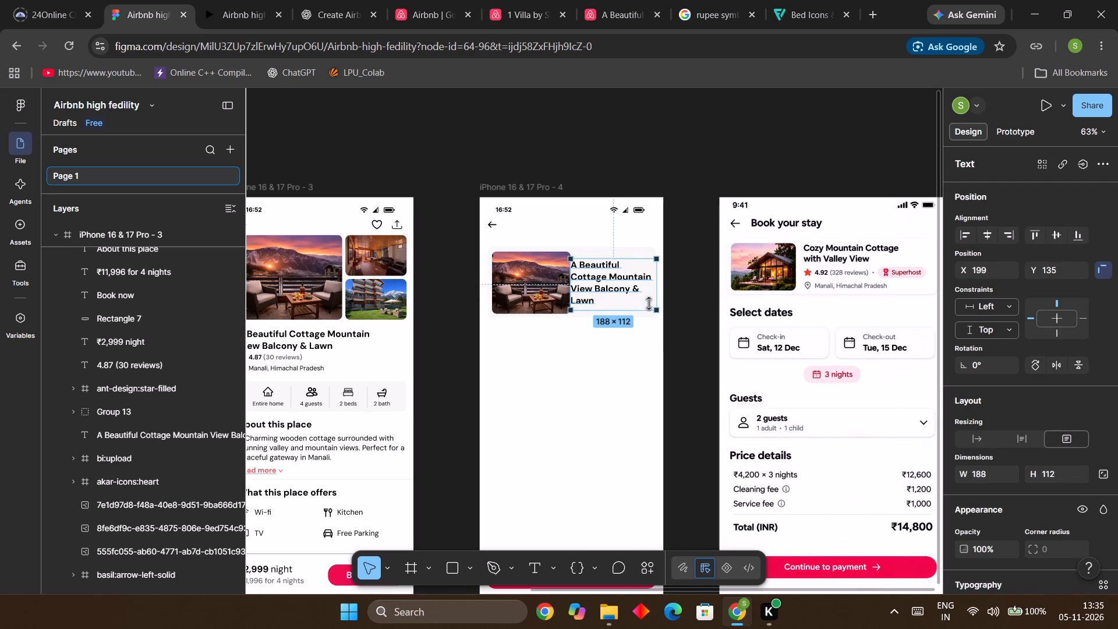
pyautogui.moveTo(649, 303); pyautogui.dragTo(650, 289)
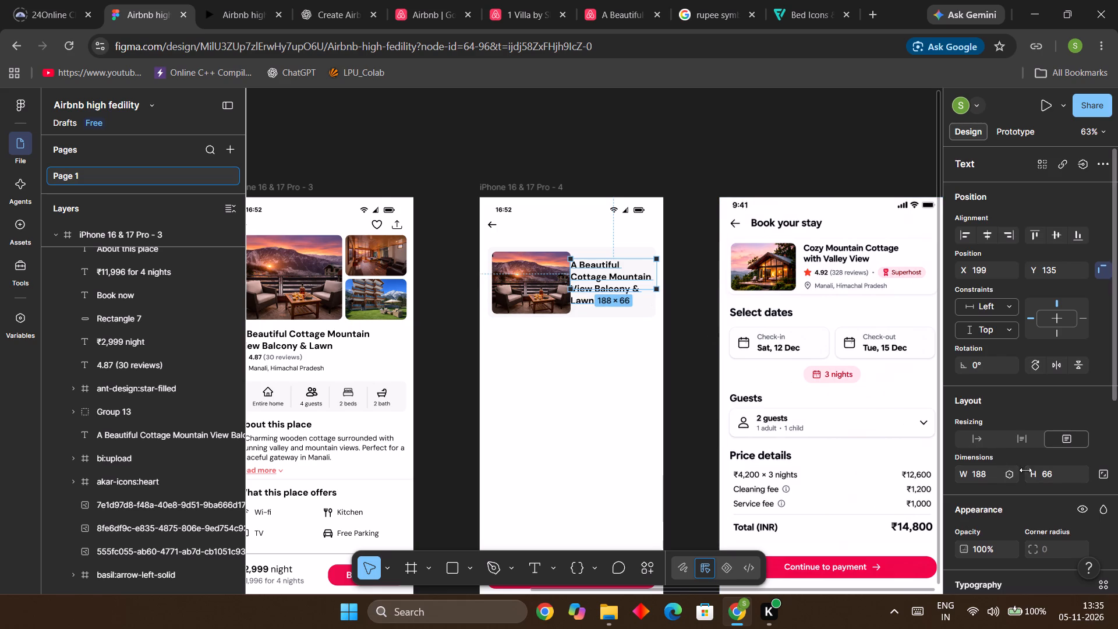
# Set the card title's font size to 15.
pyautogui.scroll(-4, 1025, 470)
pyautogui.scroll(-3, 1078, 407)
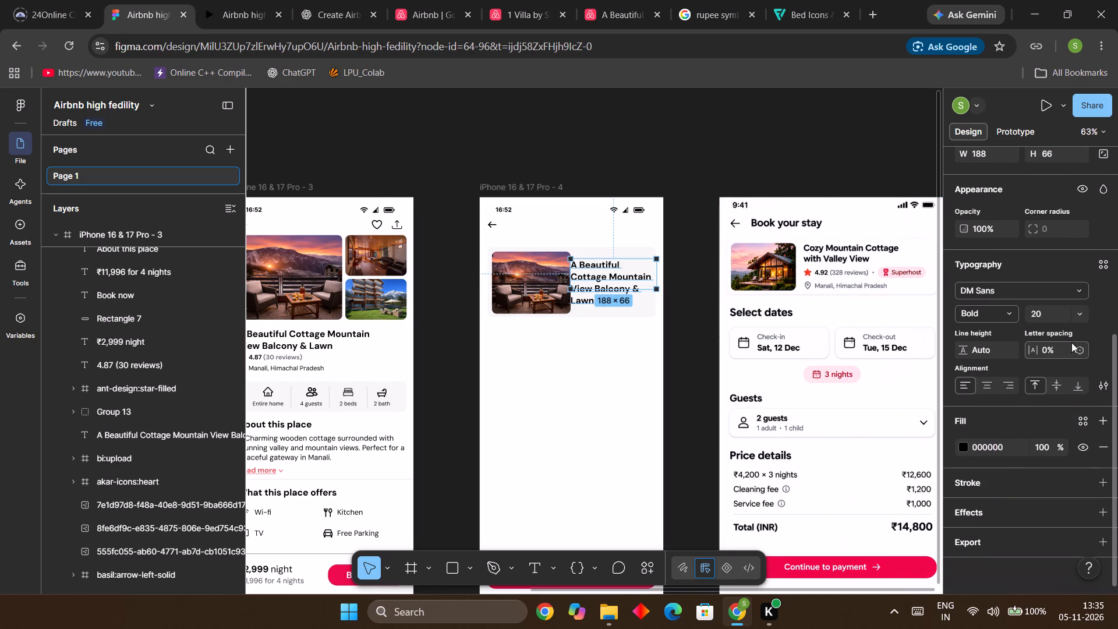
pyautogui.click(1081, 320)
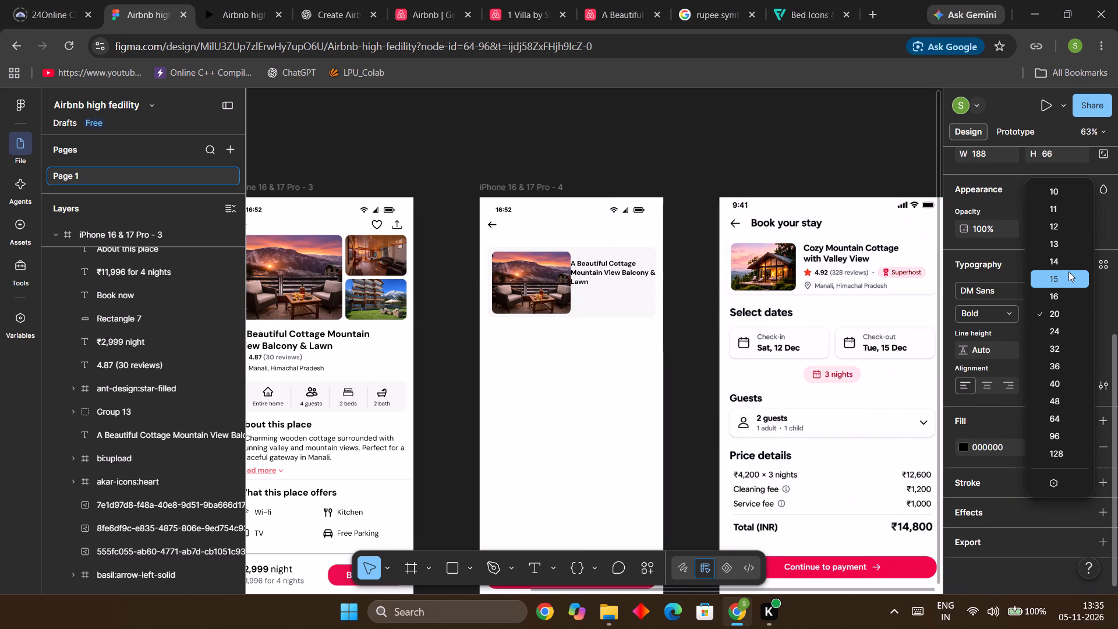
pyautogui.click(1069, 271)
pyautogui.click(706, 347)
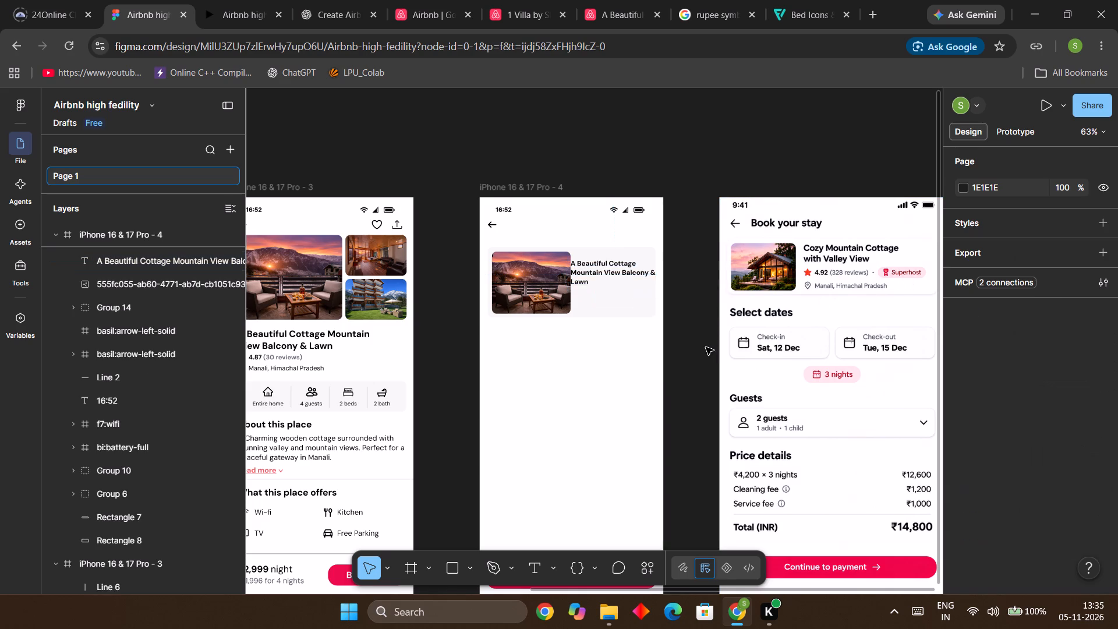
# Narrow the card title's text box to about 179 wide and move it to about X 212, Y 126, leaving a gap beside the photo.
pyautogui.keyDown('ctrl'); pyautogui.scroll(4, 707, 347); pyautogui.keyUp('ctrl')
pyautogui.scroll(3, 707, 347)
pyautogui.keyDown('ctrl'); pyautogui.scroll(3, 707, 347); pyautogui.keyUp('ctrl')
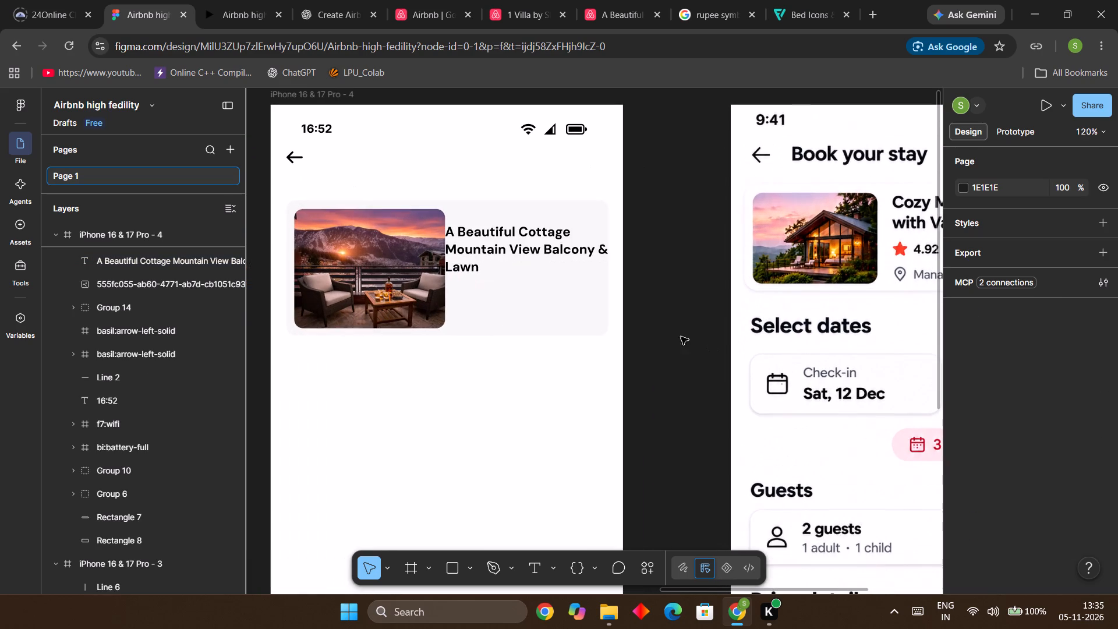
pyautogui.click(541, 257)
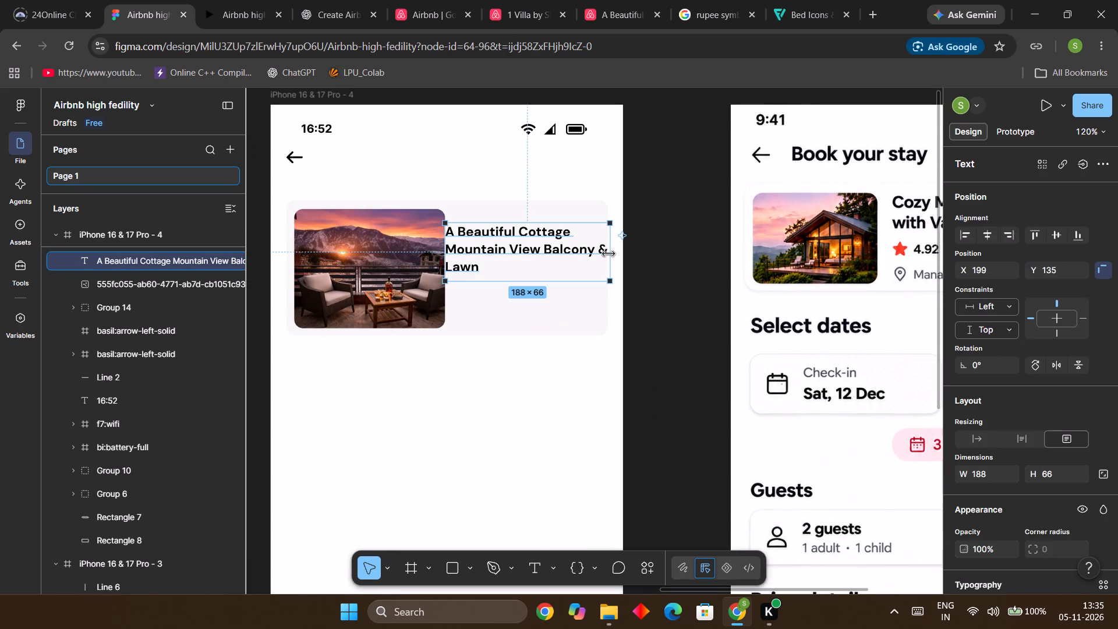
pyautogui.moveTo(608, 254); pyautogui.dragTo(602, 254)
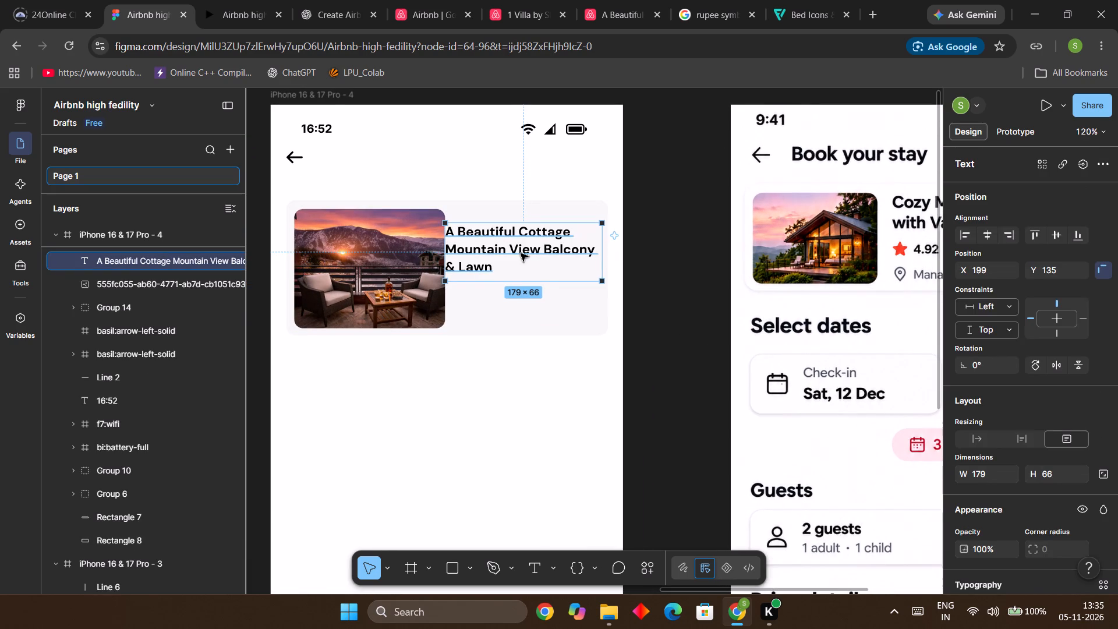
pyautogui.moveTo(542, 254); pyautogui.dragTo(554, 248)
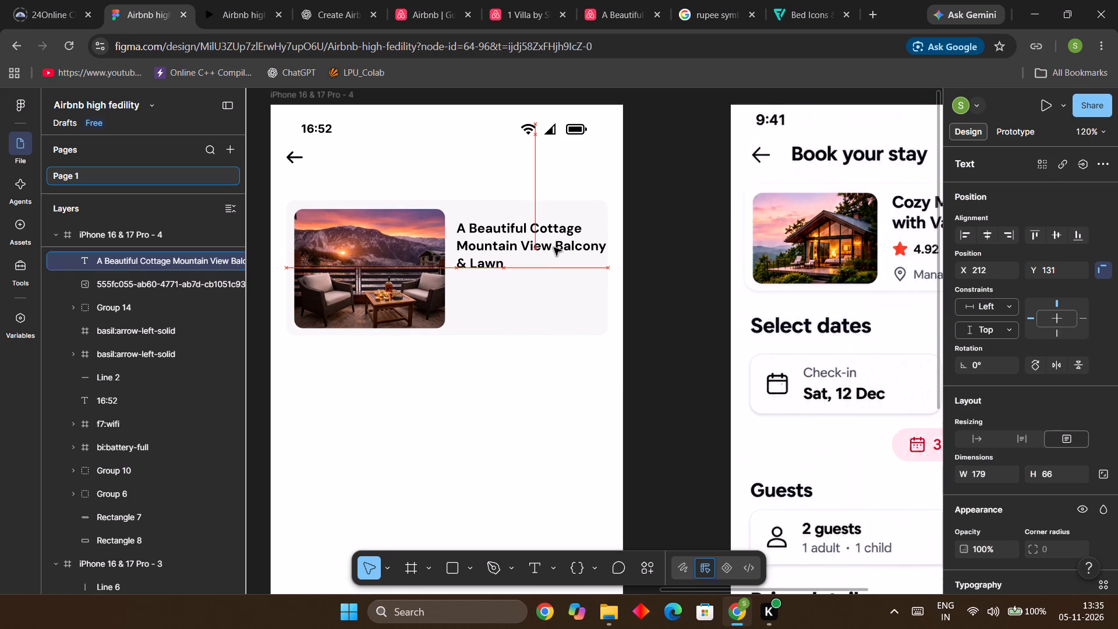
pyautogui.moveTo(554, 248); pyautogui.dragTo(554, 246)
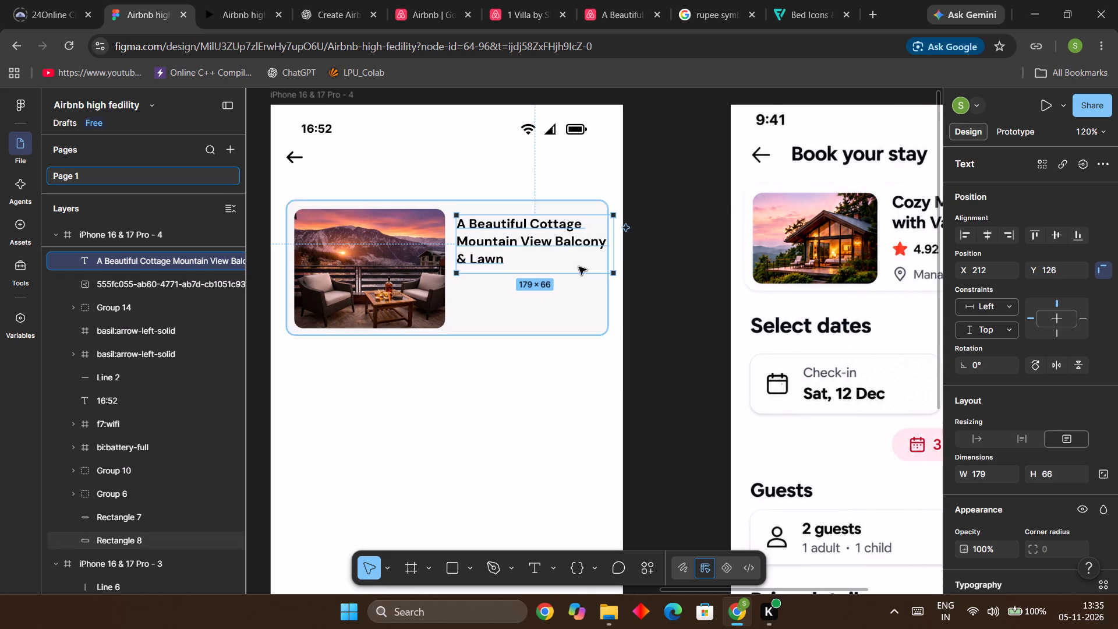
pyautogui.click(643, 287)
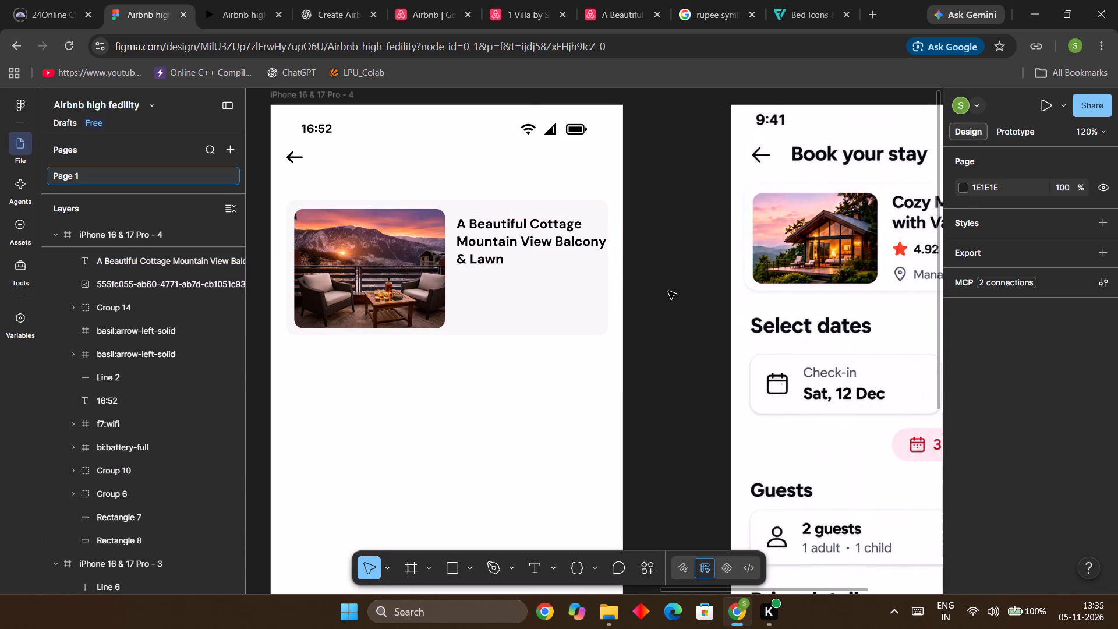
# Widen the card rectangle slightly on its right side so it encloses the title's text box.
pyautogui.click(597, 287)
pyautogui.moveTo(606, 275); pyautogui.dragTo(610, 274)
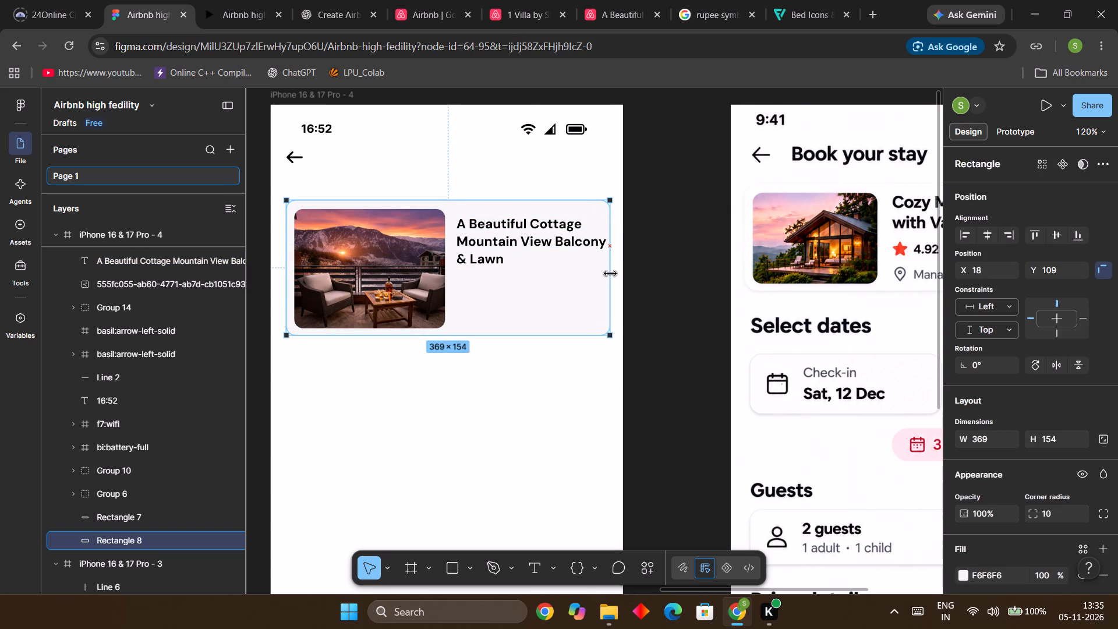
pyautogui.moveTo(610, 274); pyautogui.dragTo(611, 274)
pyautogui.click(655, 274)
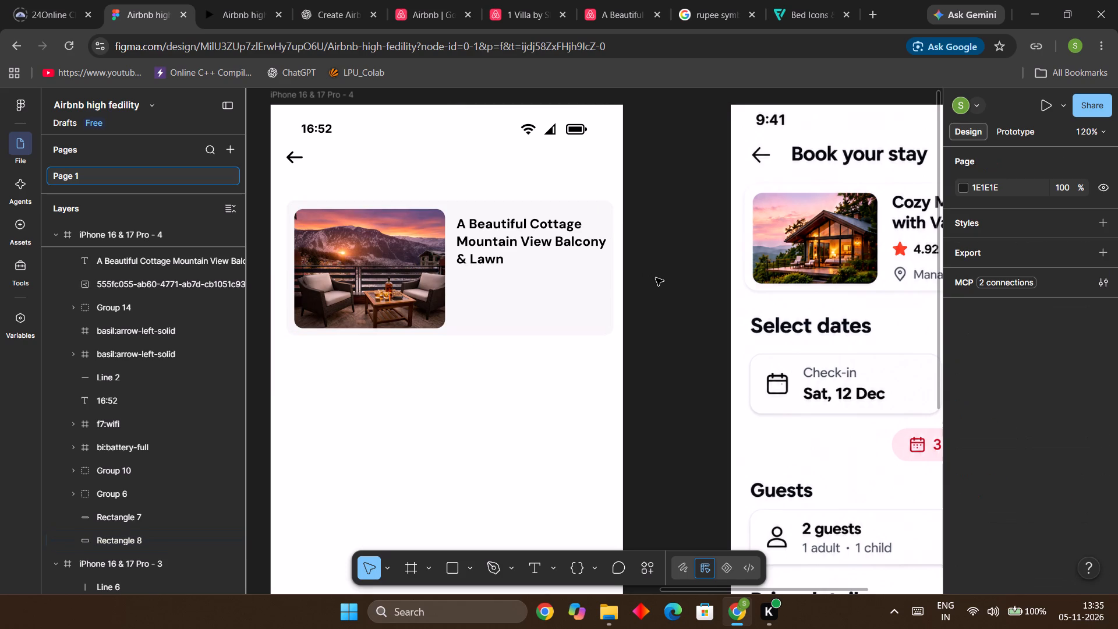
# Compare the iPhone 16 & 17 Pro - 4 frame with the "Book your stay" reference, from the property card down to the payment button.
pyautogui.keyDown('ctrl'); pyautogui.scroll(-7, 656, 278); pyautogui.keyUp('ctrl')
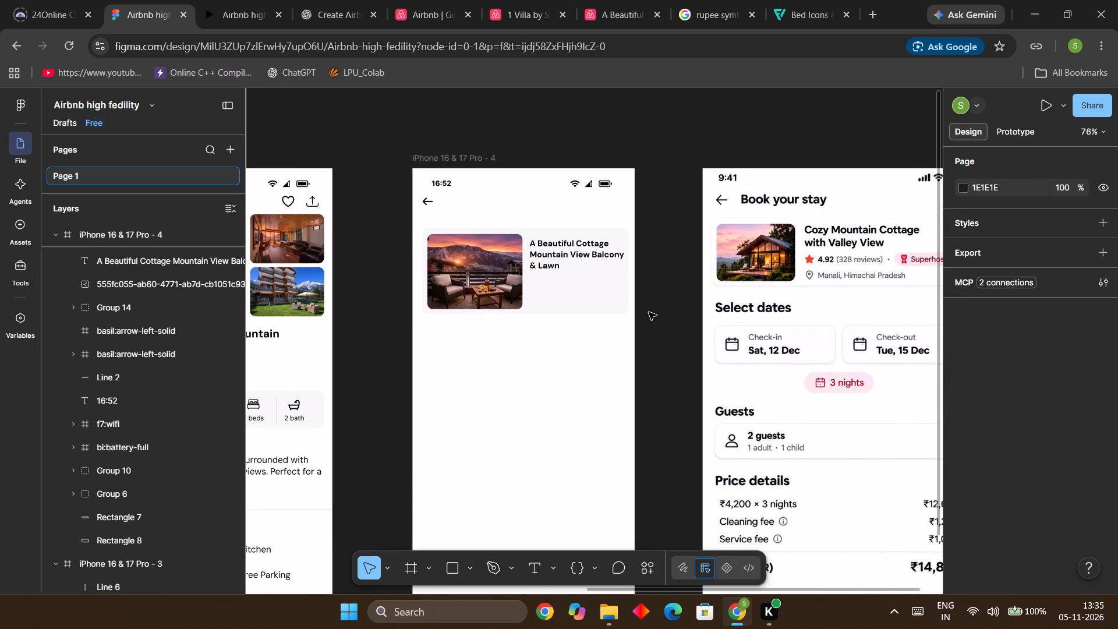
pyautogui.scroll(1, 649, 312)
pyautogui.scroll(-4, 649, 312)
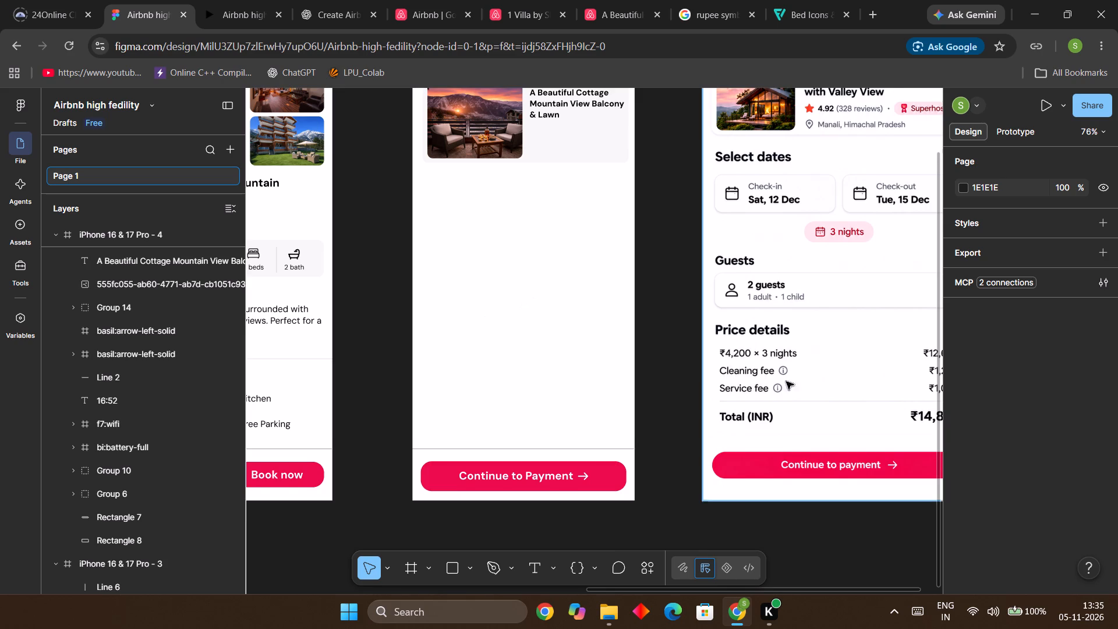
pyautogui.scroll(2, 808, 394)
pyautogui.scroll(5, 681, 326)
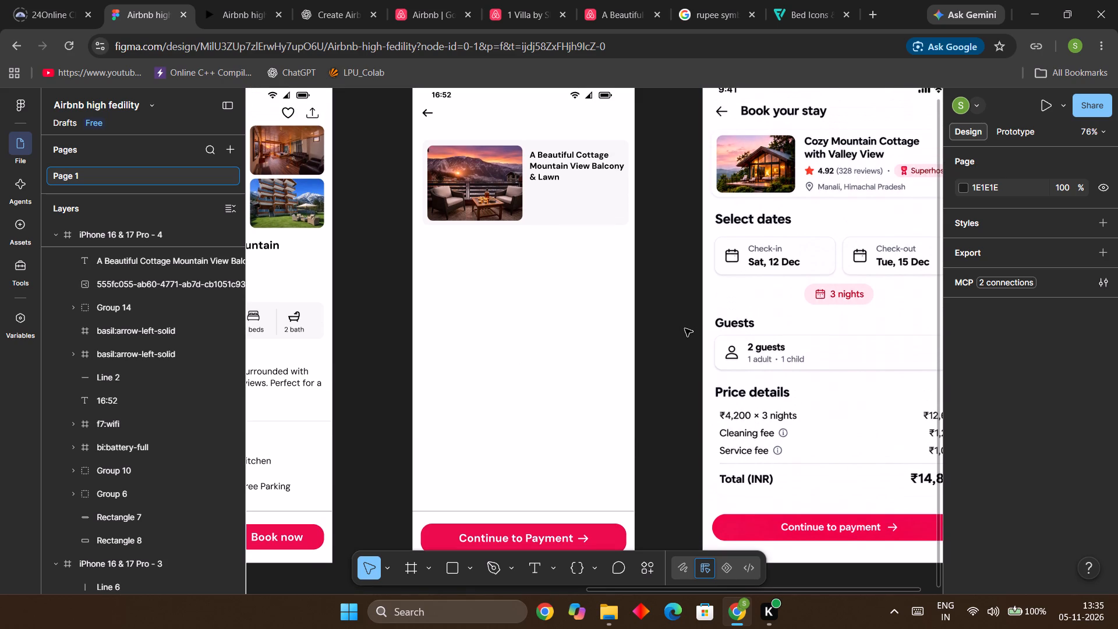
pyautogui.scroll(-4, 685, 328)
pyautogui.keyDown('ctrl'); pyautogui.scroll(-3, 436, 373); pyautogui.keyUp('ctrl')
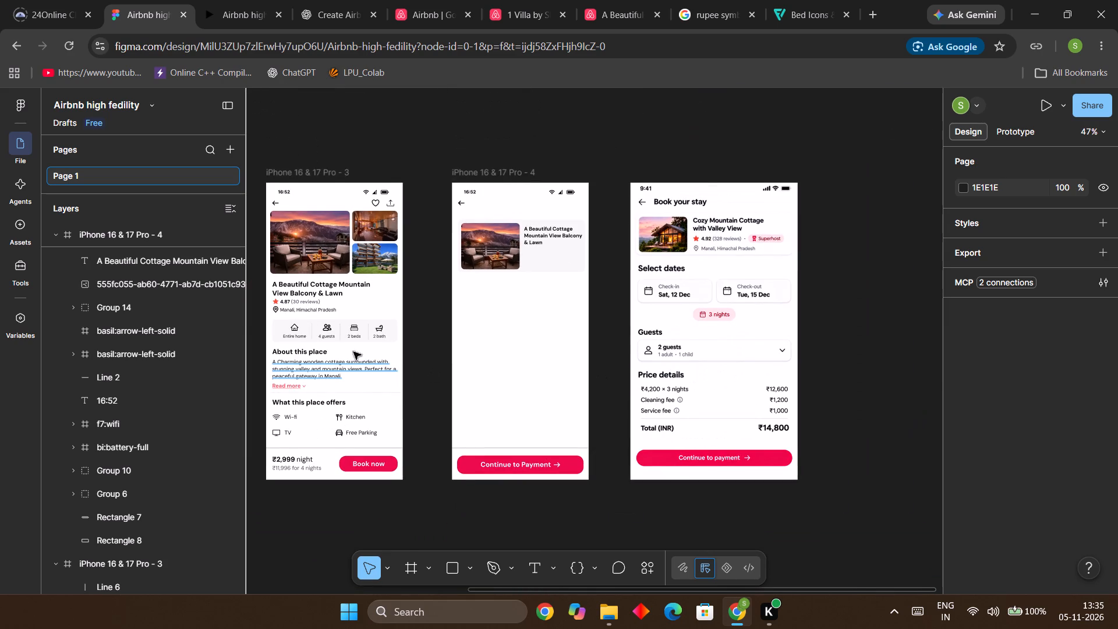
# Duplicate the star icon and "4.87 (30 reviews)" text from iPhone 16 & 17 Pro - 3 and place the copies in iPhone 16 & 17 Pro - 4.
pyautogui.keyDown('ctrl'); pyautogui.scroll(14, 248, 326); pyautogui.keyUp('ctrl')
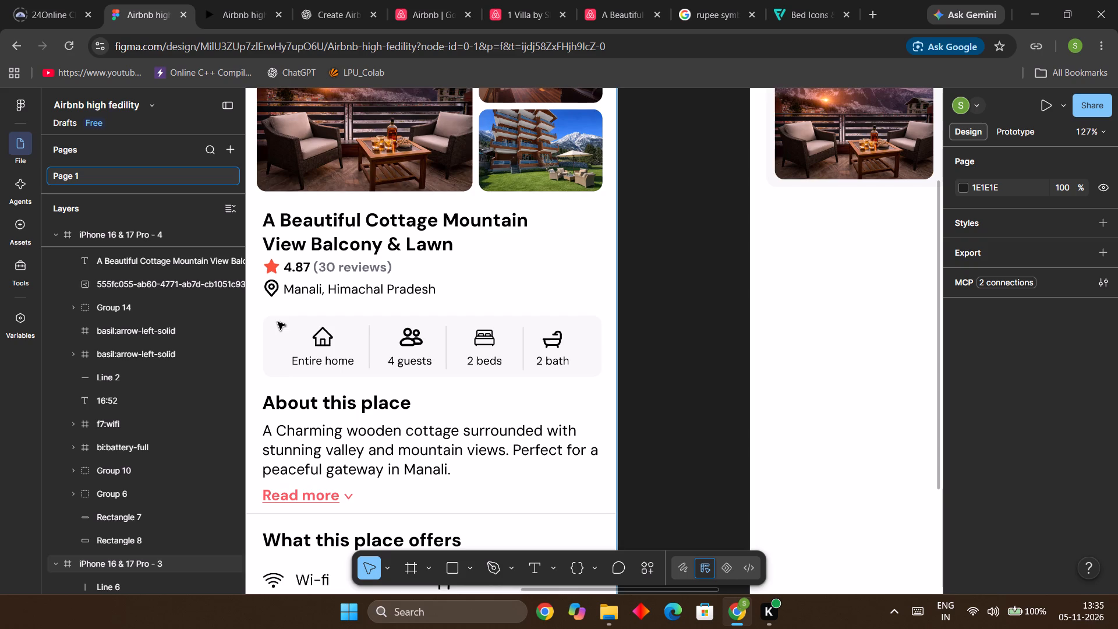
pyautogui.moveTo(255, 262); pyautogui.dragTo(302, 275)
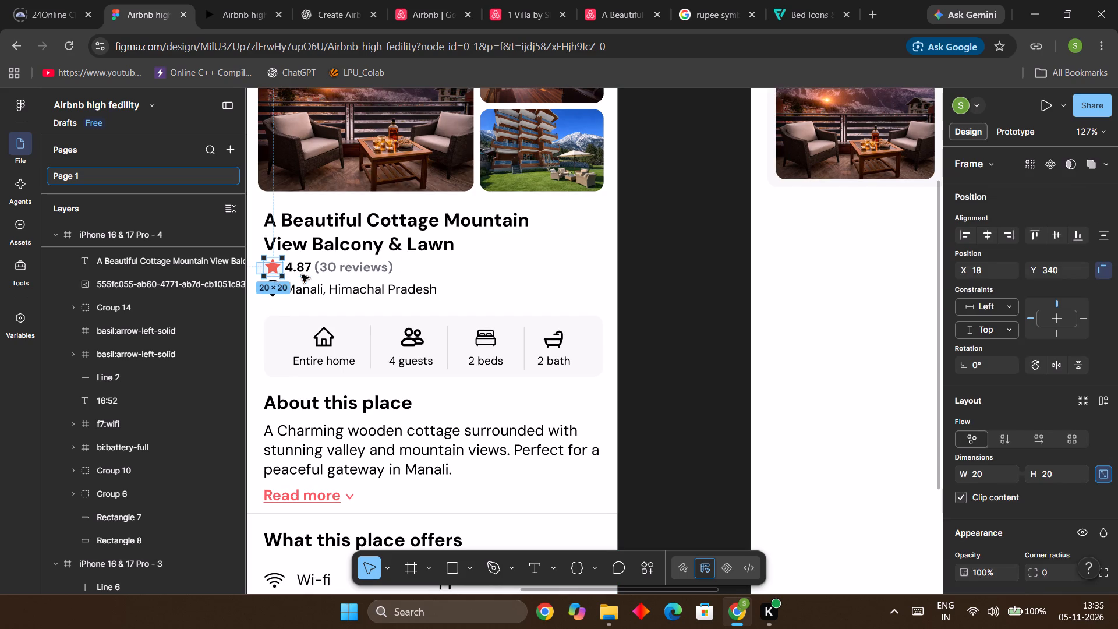
pyautogui.moveTo(302, 275); pyautogui.dragTo(392, 277)
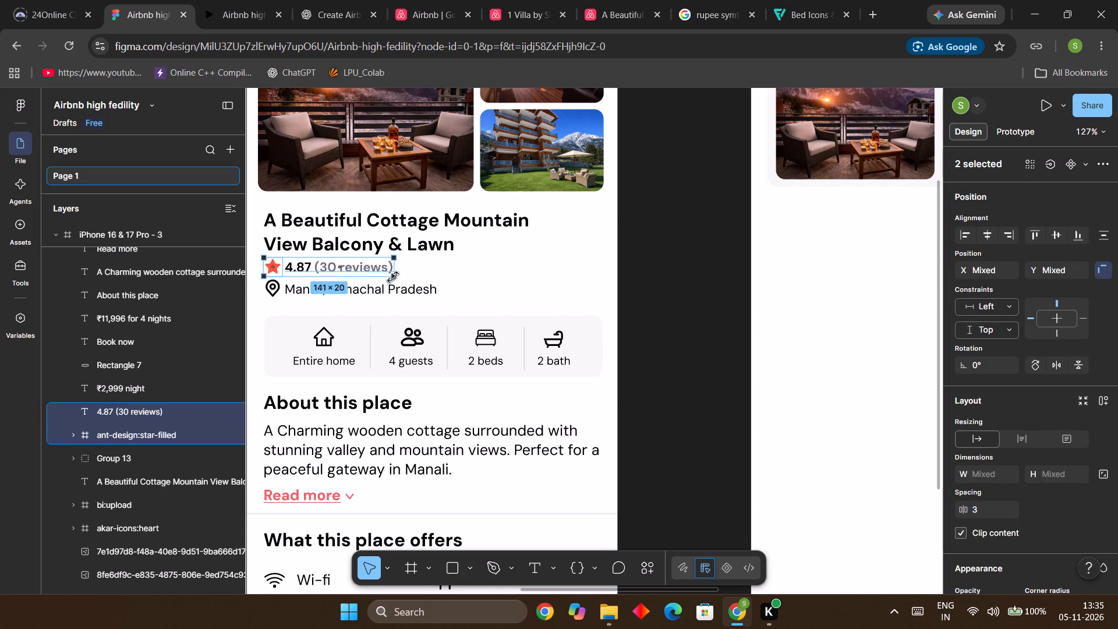
pyautogui.hotkey('ctrl', 'd')
pyautogui.moveTo(358, 270); pyautogui.dragTo(921, 289)
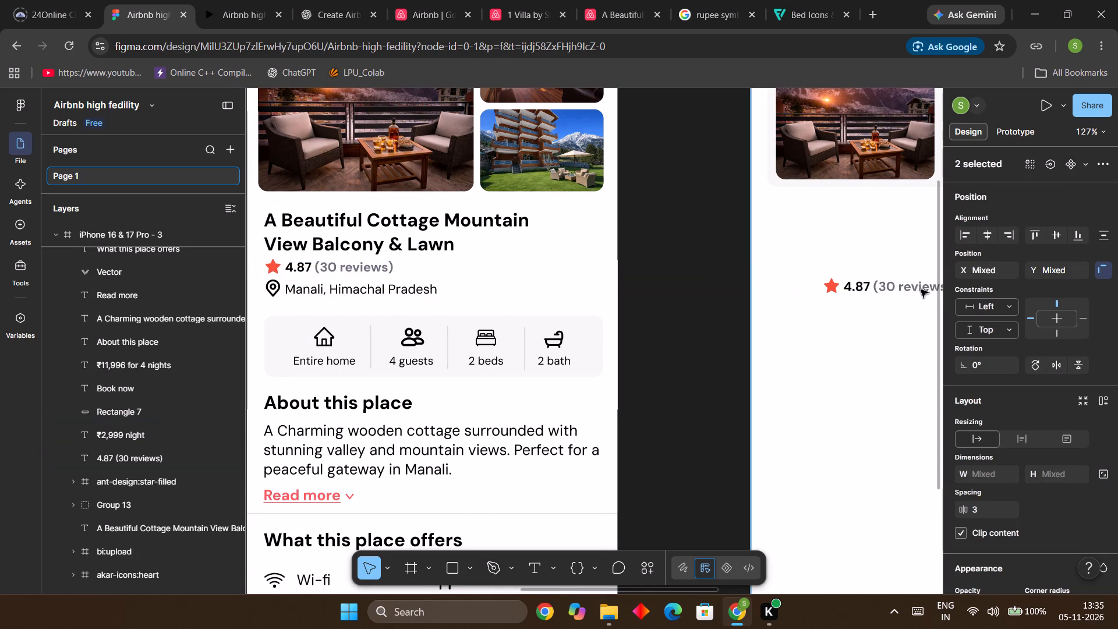
pyautogui.moveTo(921, 289); pyautogui.dragTo(910, 285)
pyautogui.moveTo(731, 312); pyautogui.dragTo(662, 310)
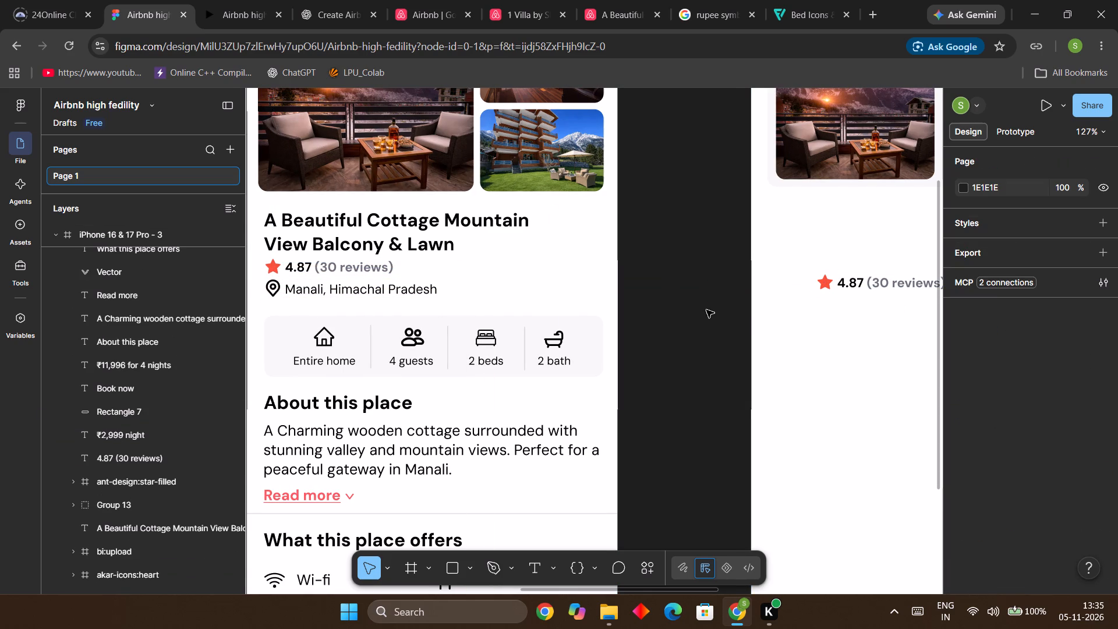
# Move the copied star and "4.87 (30 reviews)" row into the card directly below the title, aligned with the title's left edge.
pyautogui.press('Right')
pyautogui.press('Right')
pyautogui.press('Right')
pyautogui.press('Right')
pyautogui.press('Right')
pyautogui.press('Right')
pyautogui.press('Up')
pyautogui.press('Up')
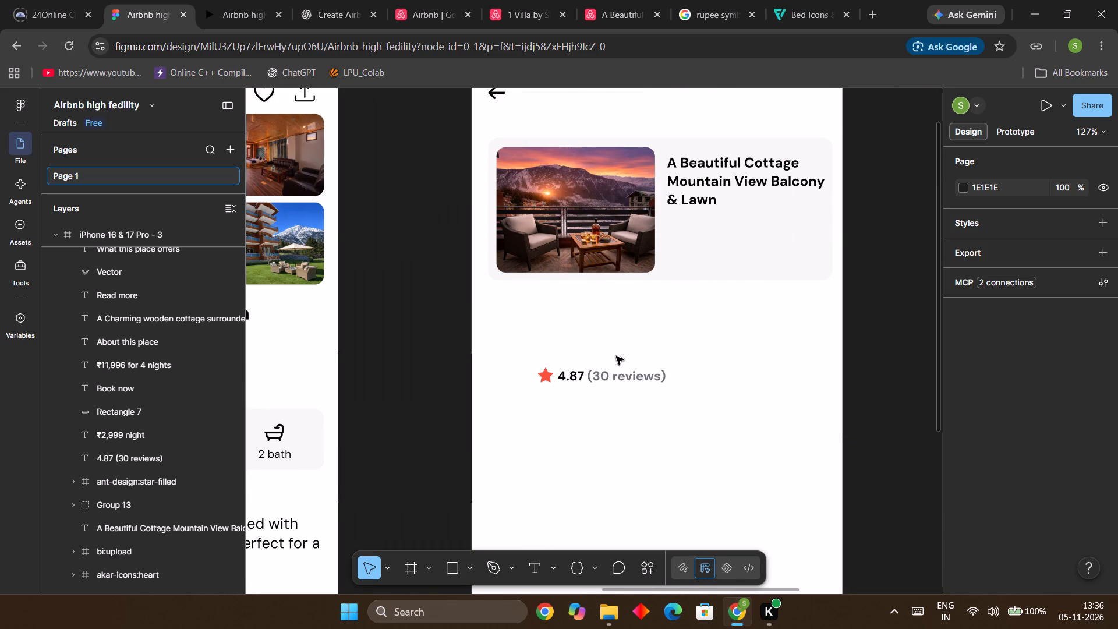
pyautogui.click(616, 377)
pyautogui.click(616, 377)
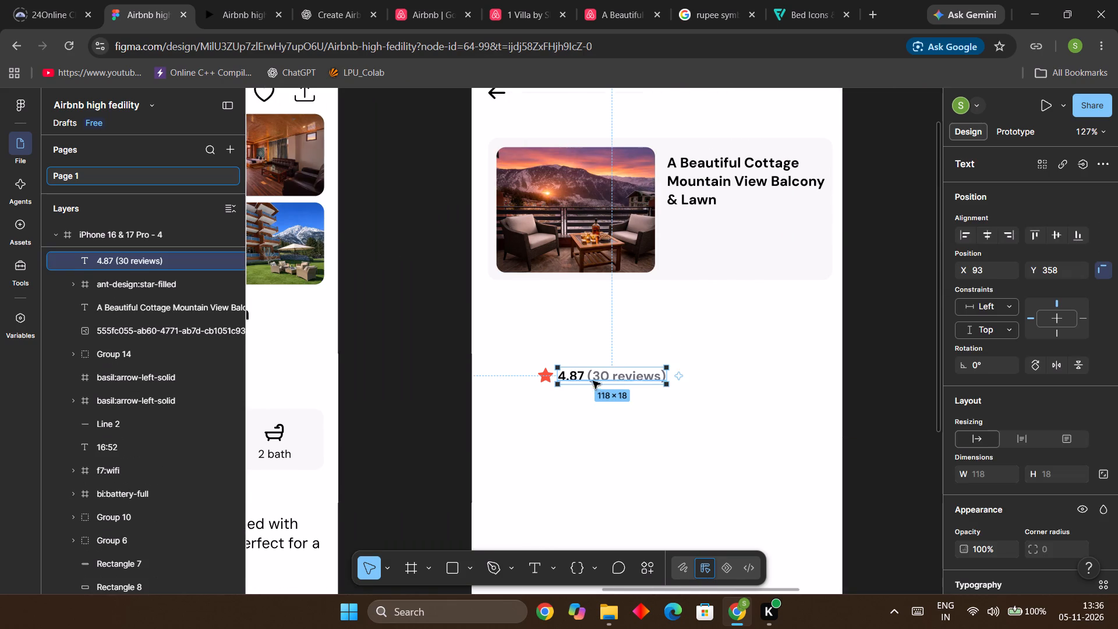
pyautogui.click(507, 338)
pyautogui.moveTo(497, 349); pyautogui.dragTo(688, 395)
pyautogui.moveTo(619, 379); pyautogui.dragTo(752, 251)
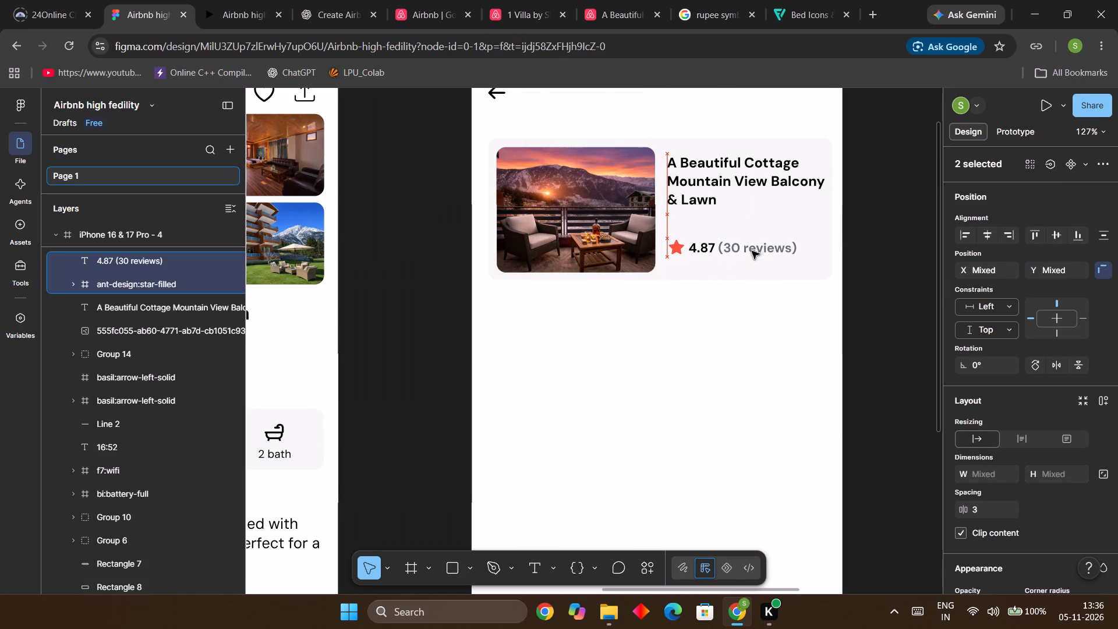
pyautogui.moveTo(752, 251); pyautogui.dragTo(751, 231)
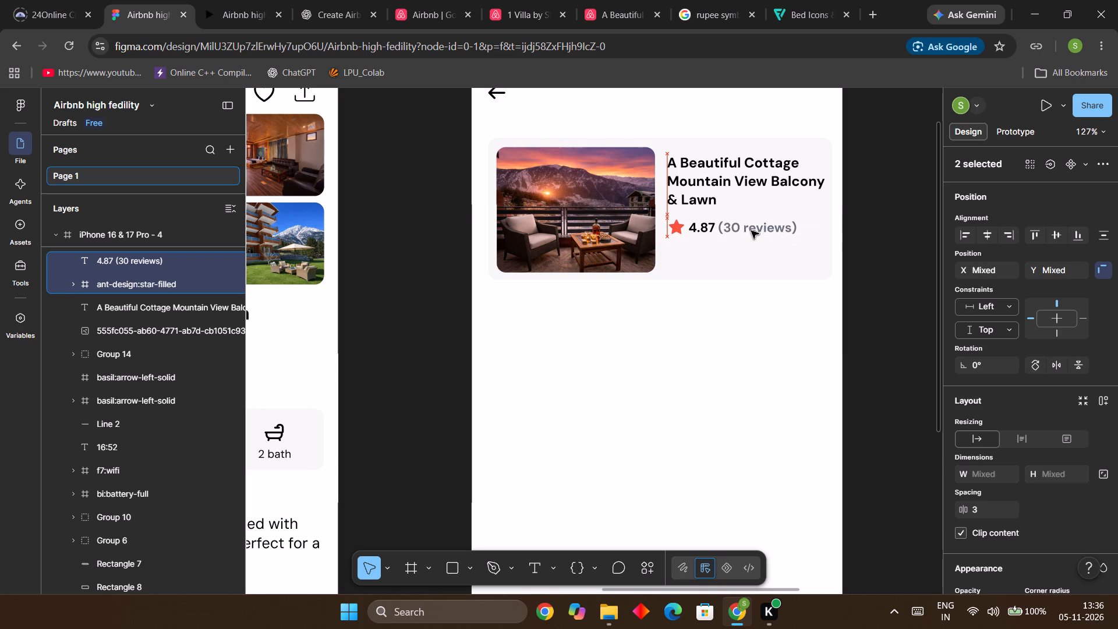
pyautogui.moveTo(751, 231); pyautogui.dragTo(751, 229)
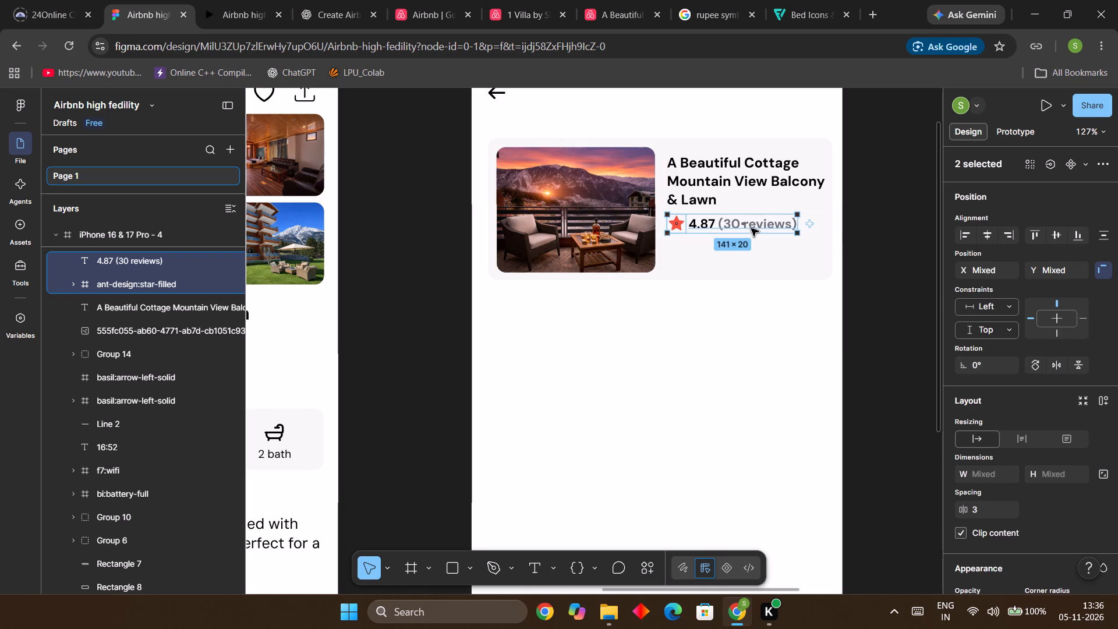
pyautogui.click(765, 325)
# Check the reference's property card, and find the "Manali, Himachal Pradesh" location row in iPhone 16 & 17 Pro - 3.
pyautogui.press('Right')
pyautogui.press('Right')
pyautogui.press('Right')
pyautogui.press('Right')
pyautogui.press('Right')
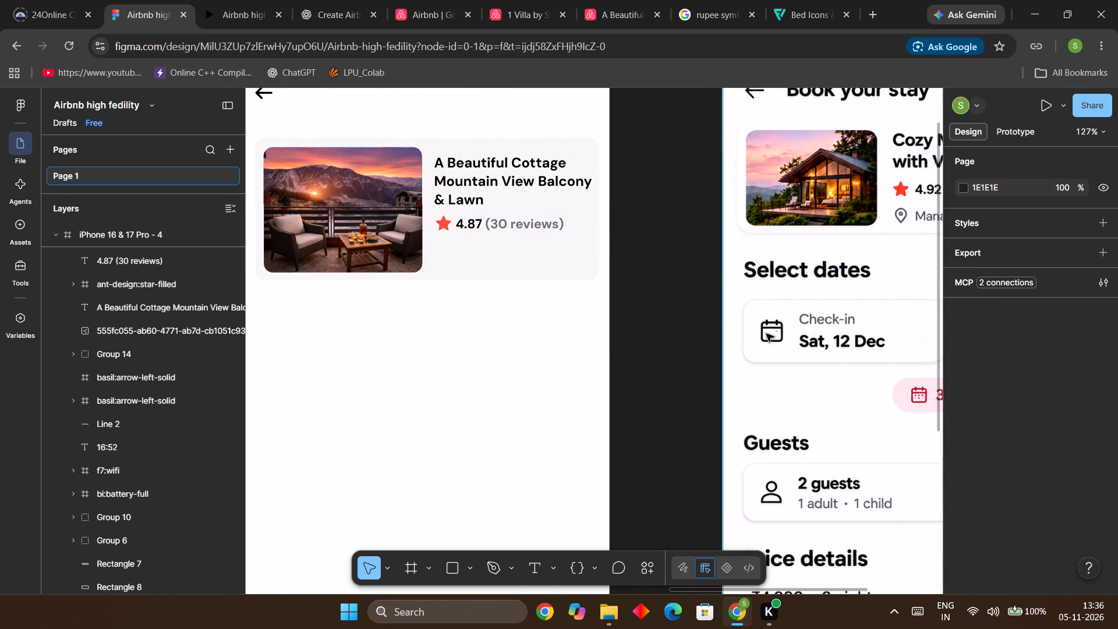
pyautogui.press('Right')
pyautogui.press('Left')
pyautogui.press('Left')
pyautogui.press('Left')
pyautogui.press('Left')
pyautogui.press('Left')
pyautogui.press('Left')
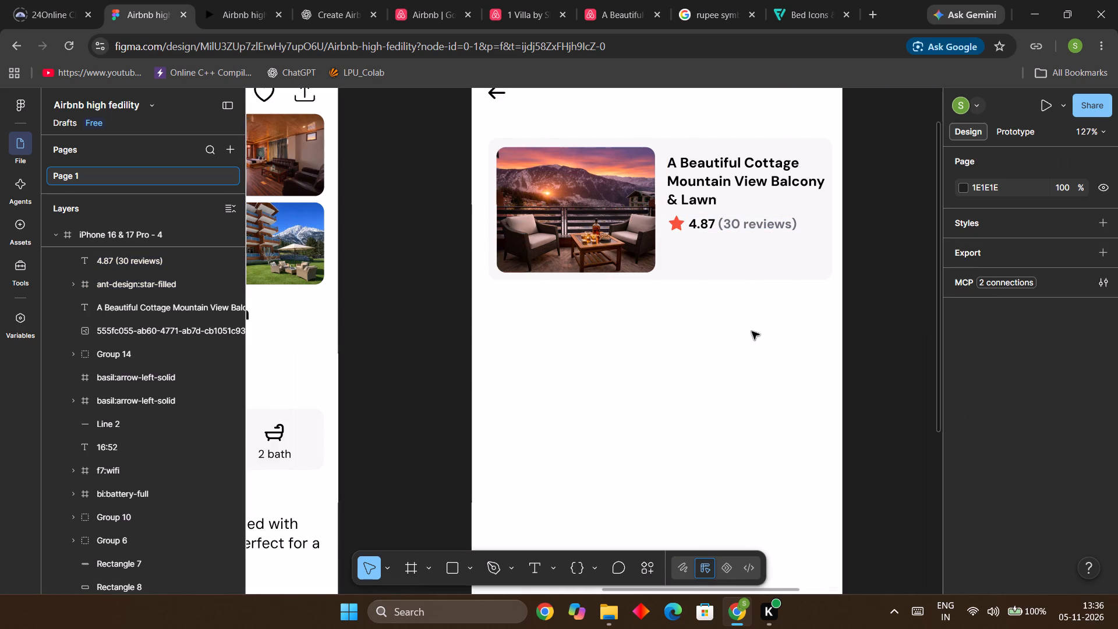
pyautogui.press('Left')
pyautogui.press('Left')
pyautogui.press('Left')
pyautogui.press('Left')
pyautogui.press('Left')
pyautogui.press('Left')
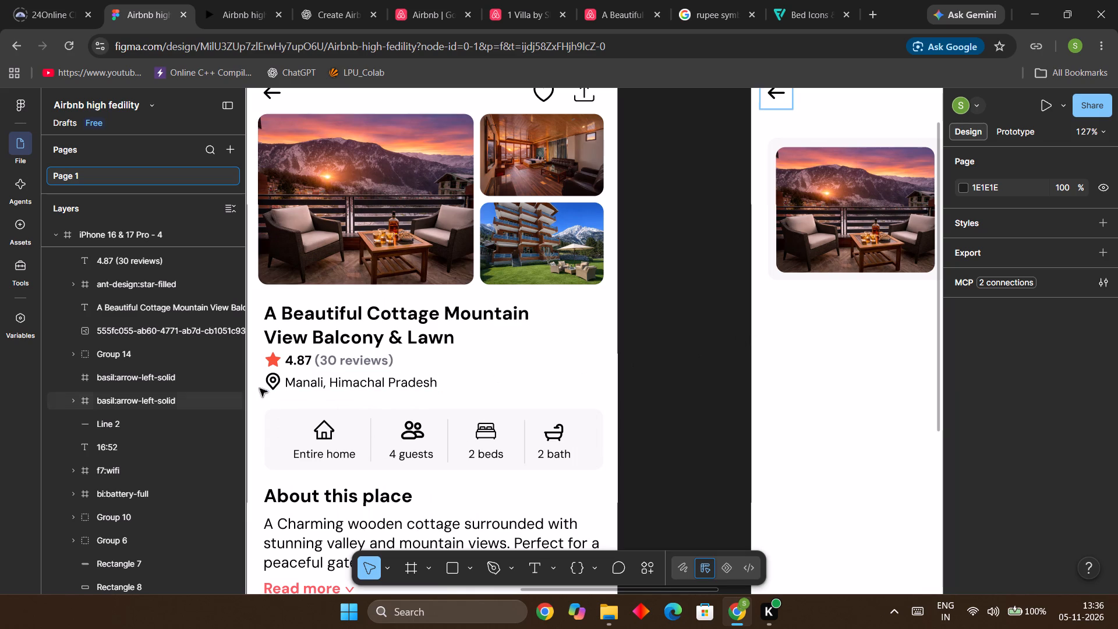
# Duplicate the "Manali, Himachal Pradesh" location row from iPhone 16 & 17 Pro - 3 and place the copy below the property card in iPhone 16 & 17 Pro - 4.
pyautogui.click(284, 382)
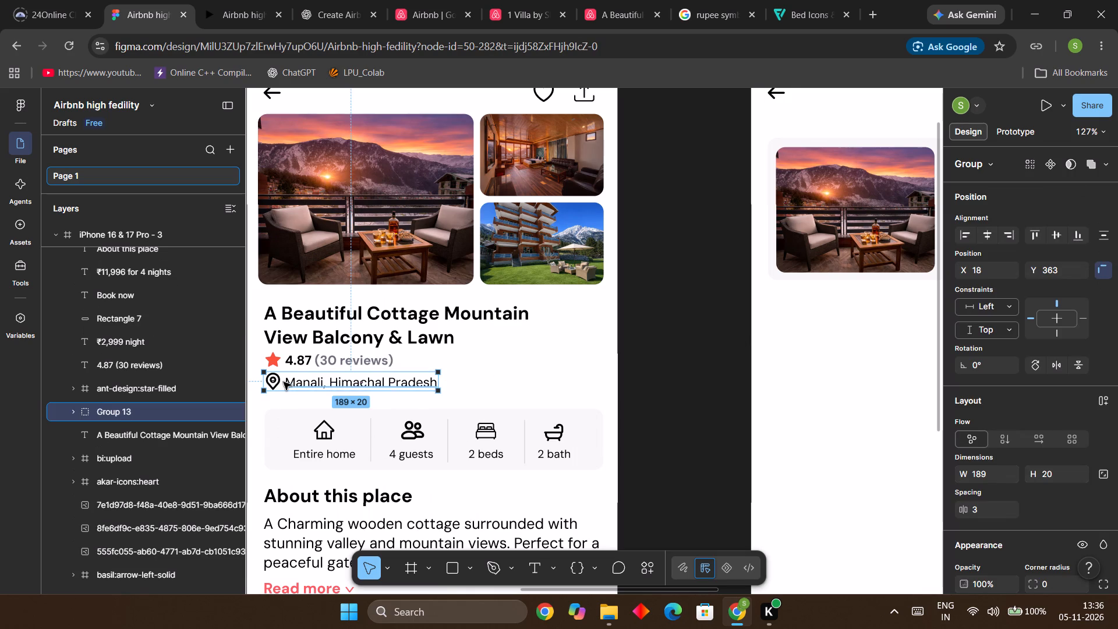
pyautogui.hotkey('ctrl', 'd')
pyautogui.moveTo(288, 388); pyautogui.dragTo(837, 335)
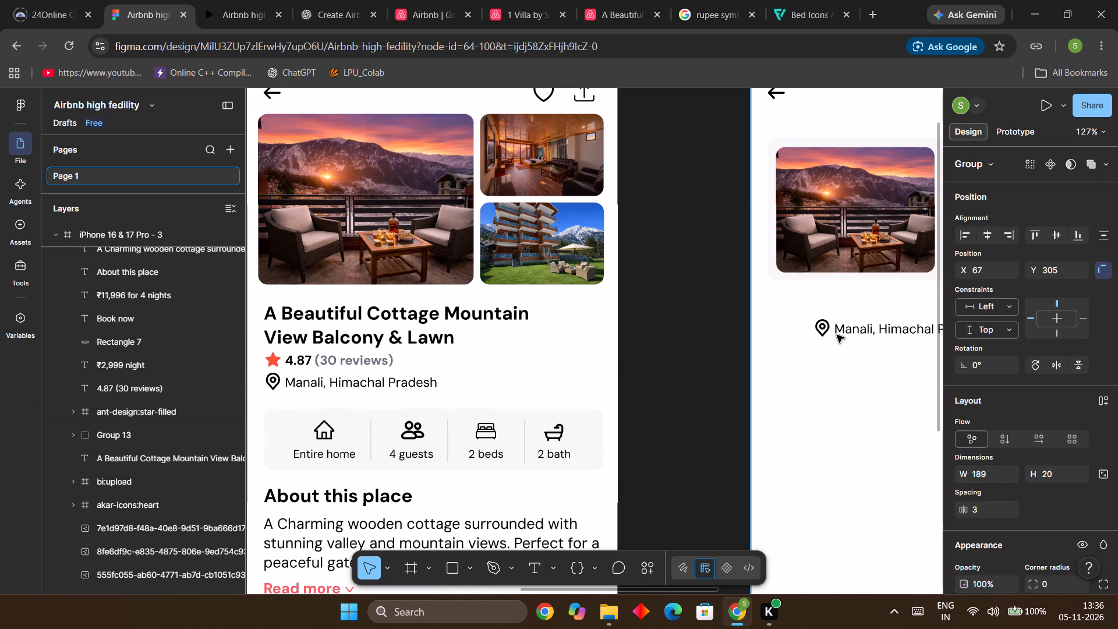
pyautogui.moveTo(837, 335); pyautogui.dragTo(840, 337)
pyautogui.press('Right')
pyautogui.press('Right')
pyautogui.press('Right')
pyautogui.press('Right')
pyautogui.press('Right')
pyautogui.press('Right')
pyautogui.press('Right')
pyautogui.press('Right')
pyautogui.click(682, 393)
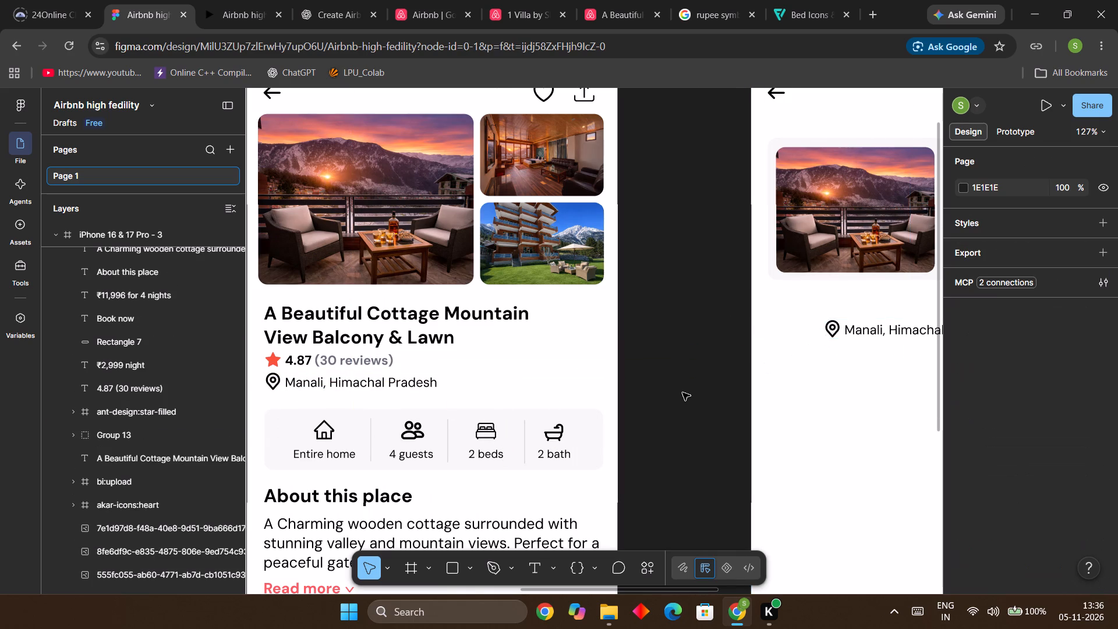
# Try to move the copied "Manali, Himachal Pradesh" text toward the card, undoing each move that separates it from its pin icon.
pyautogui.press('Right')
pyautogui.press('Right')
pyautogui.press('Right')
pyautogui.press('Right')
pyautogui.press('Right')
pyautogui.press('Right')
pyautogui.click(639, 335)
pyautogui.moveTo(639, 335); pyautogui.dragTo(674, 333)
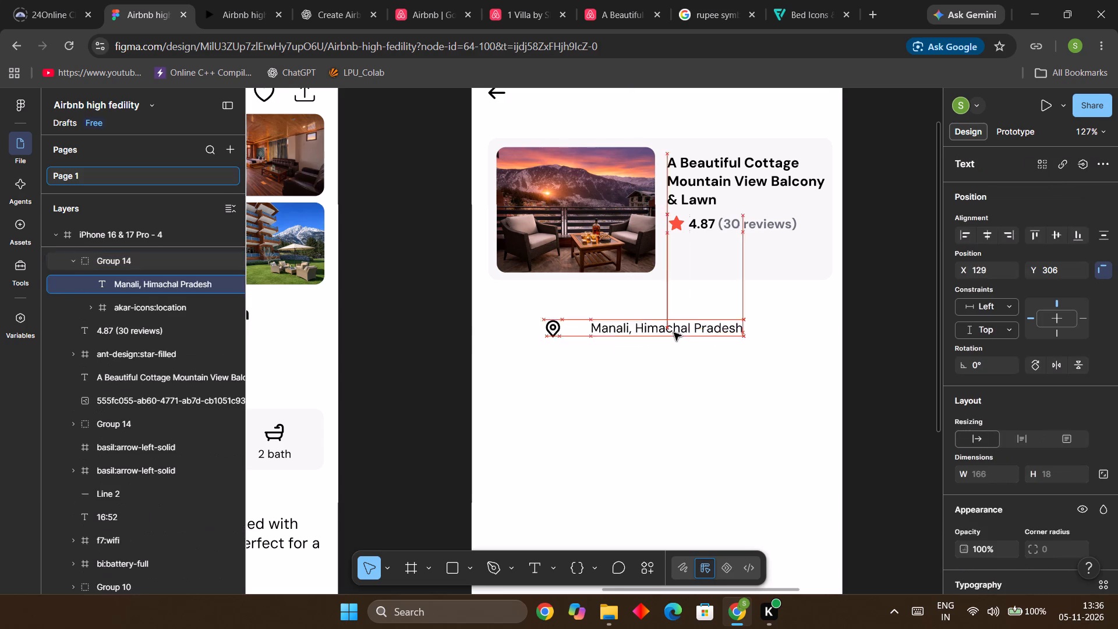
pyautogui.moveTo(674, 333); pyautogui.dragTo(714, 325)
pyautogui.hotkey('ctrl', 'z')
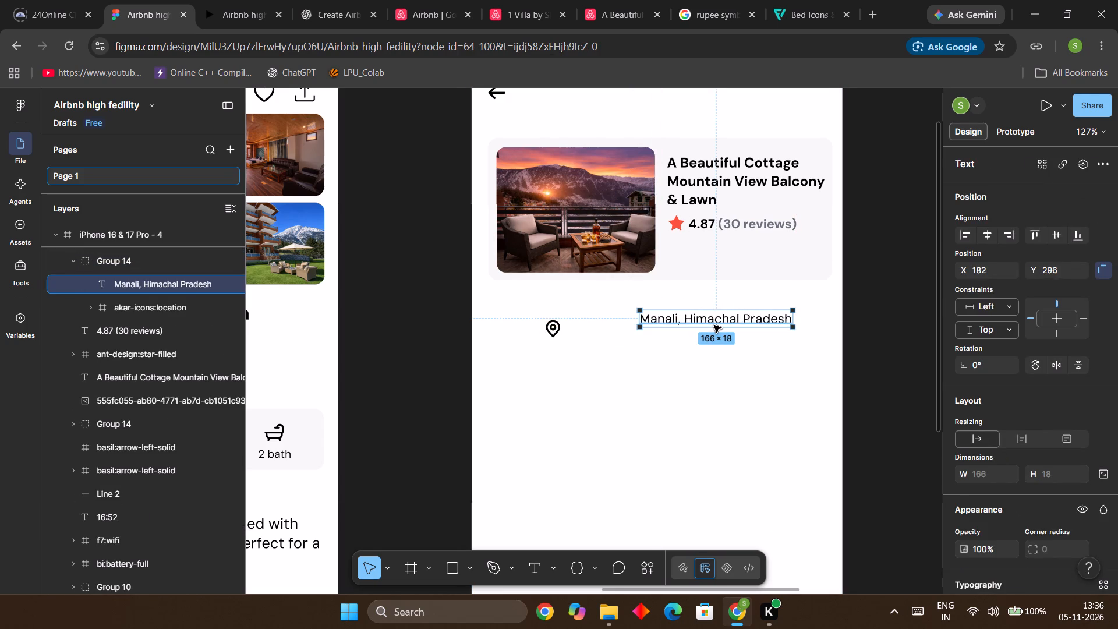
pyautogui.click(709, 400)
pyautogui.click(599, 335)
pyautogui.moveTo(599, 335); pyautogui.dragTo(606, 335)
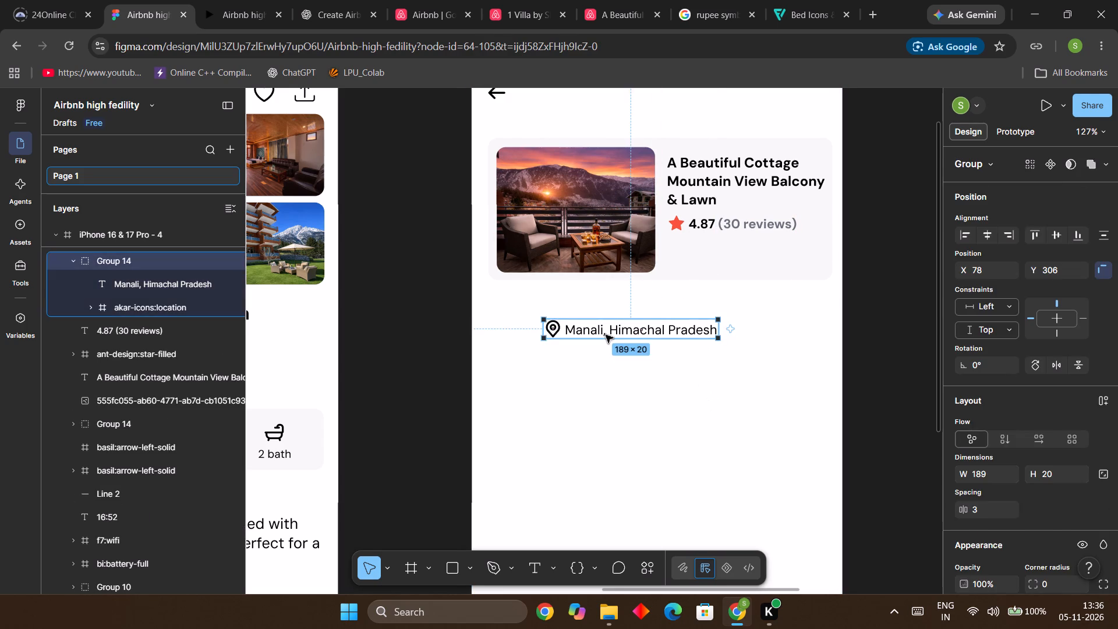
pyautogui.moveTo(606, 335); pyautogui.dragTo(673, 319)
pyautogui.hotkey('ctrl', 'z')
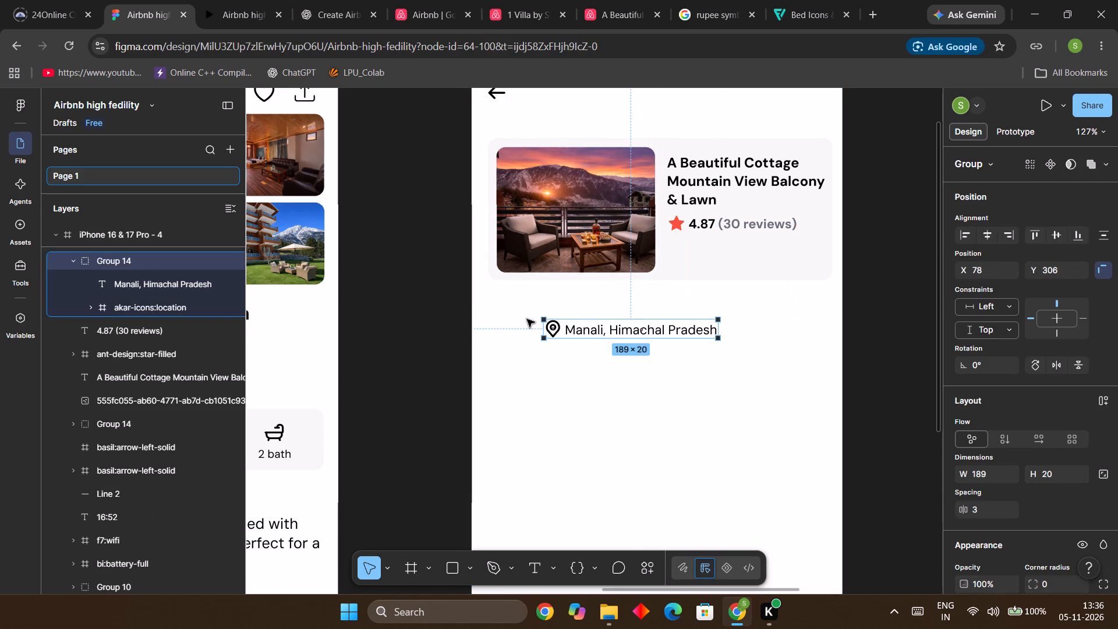
# Move the whole location row, pin icon and text together, into the card below the rating, aligned with the title at X 212, Y 223.
pyautogui.click(527, 319)
pyautogui.moveTo(509, 313); pyautogui.dragTo(751, 354)
pyautogui.moveTo(670, 334); pyautogui.dragTo(712, 326)
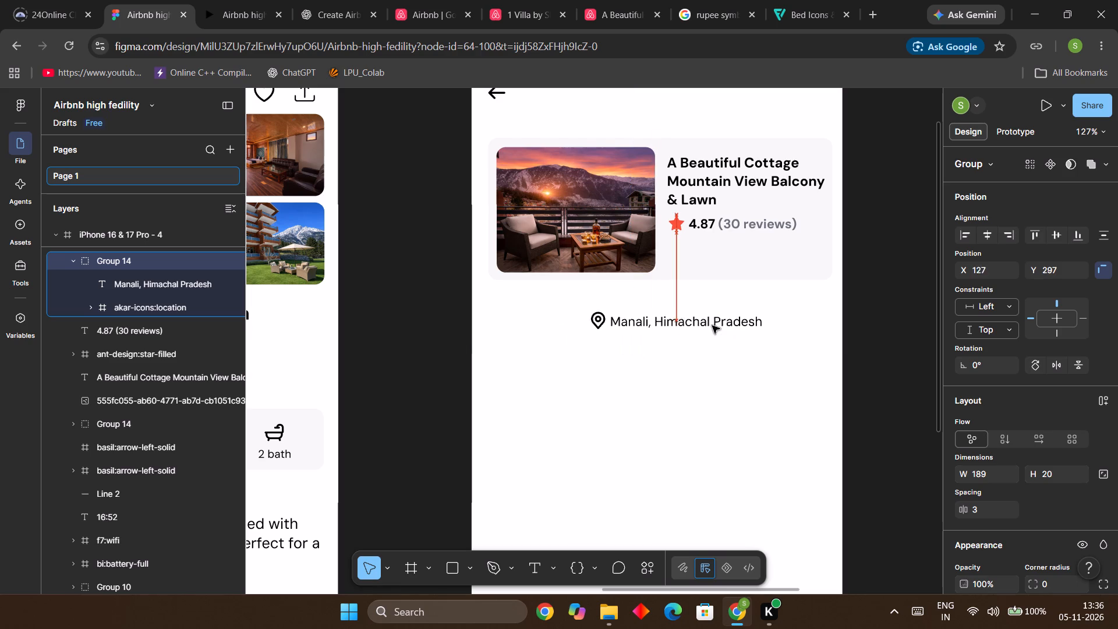
pyautogui.moveTo(712, 326); pyautogui.dragTo(792, 257)
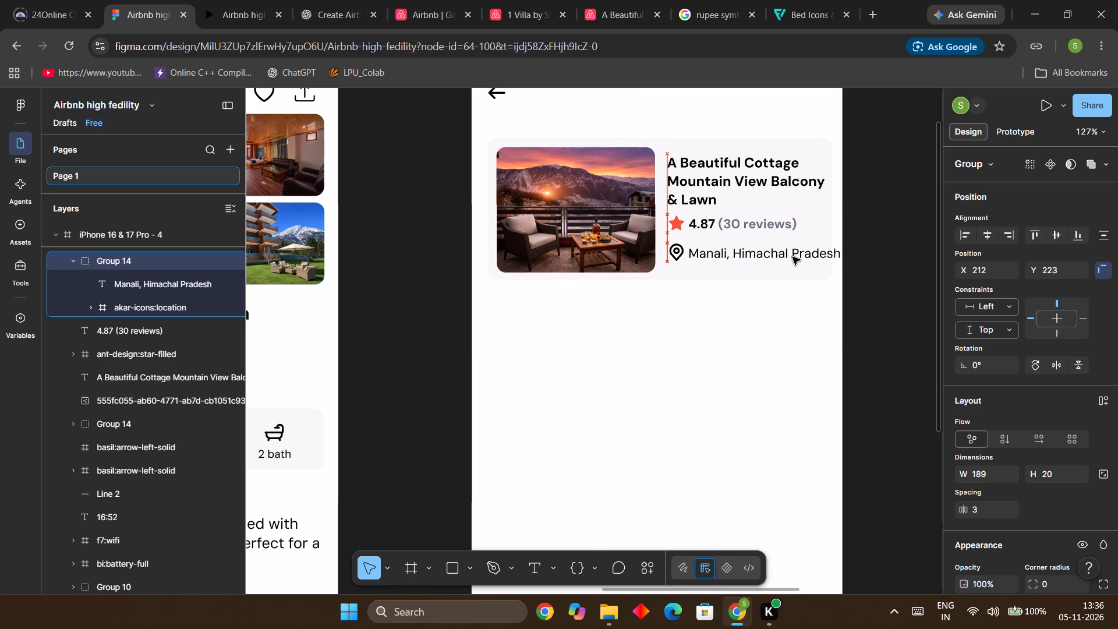
pyautogui.moveTo(792, 257); pyautogui.dragTo(790, 257)
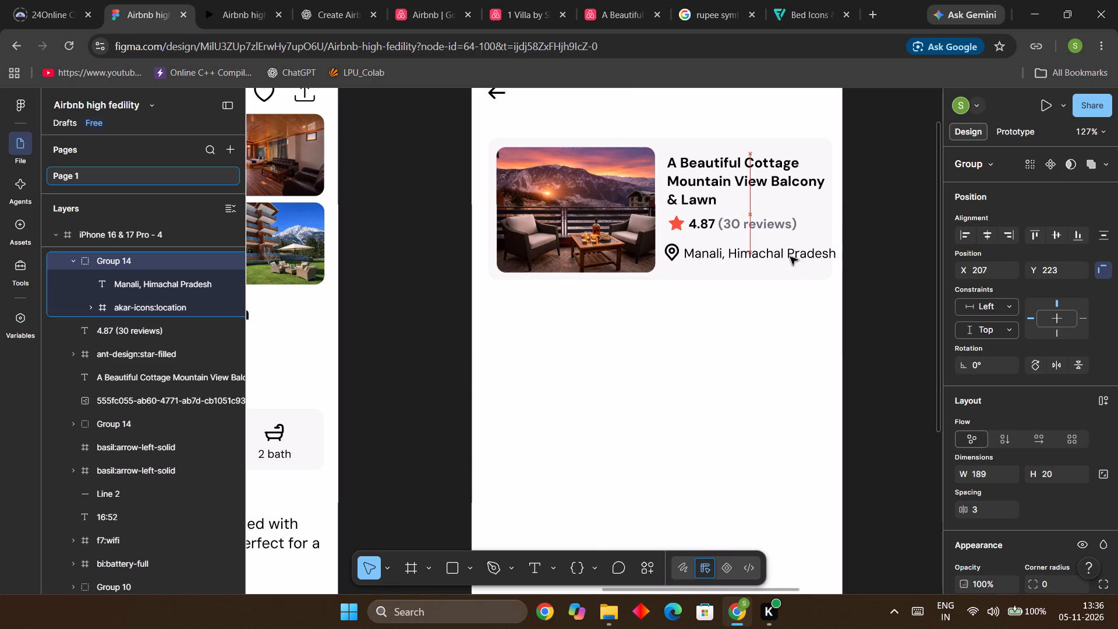
pyautogui.moveTo(790, 257); pyautogui.dragTo(793, 257)
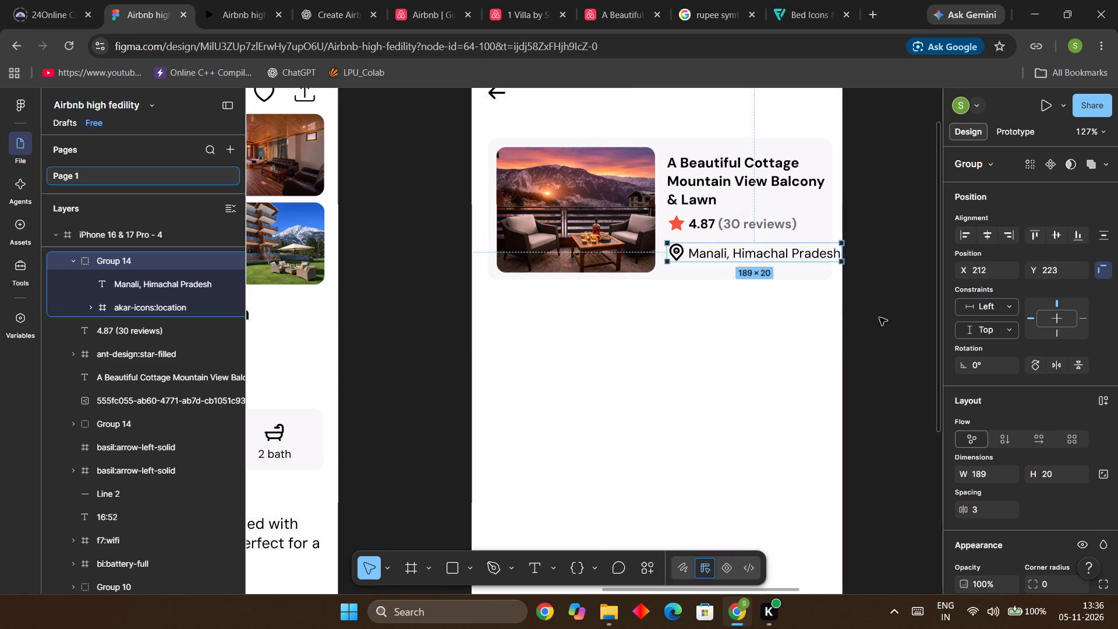
pyautogui.click(885, 315)
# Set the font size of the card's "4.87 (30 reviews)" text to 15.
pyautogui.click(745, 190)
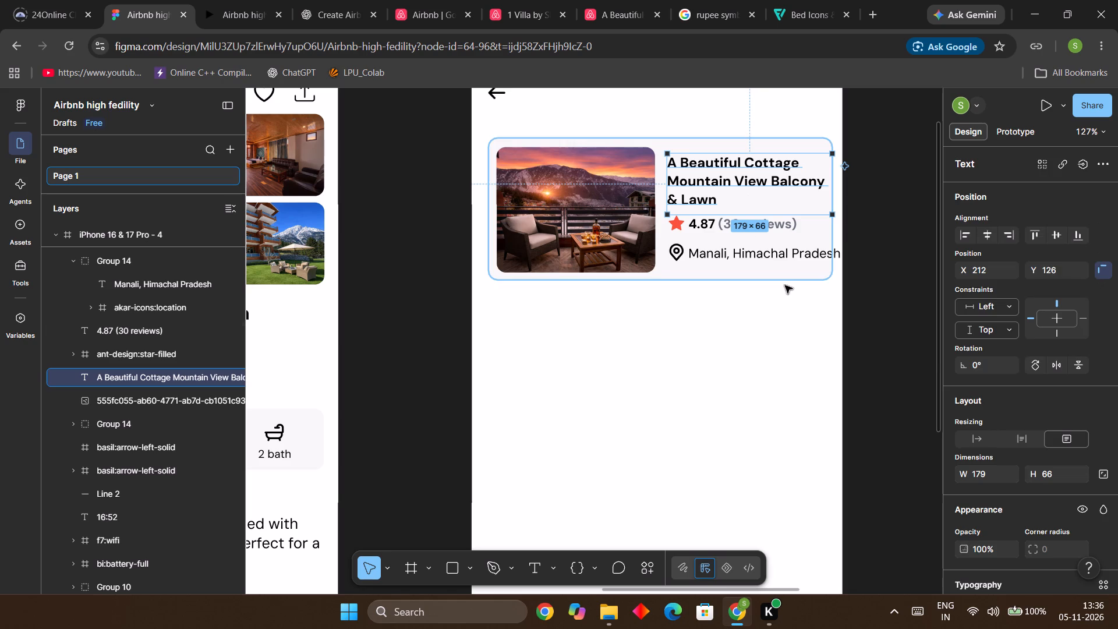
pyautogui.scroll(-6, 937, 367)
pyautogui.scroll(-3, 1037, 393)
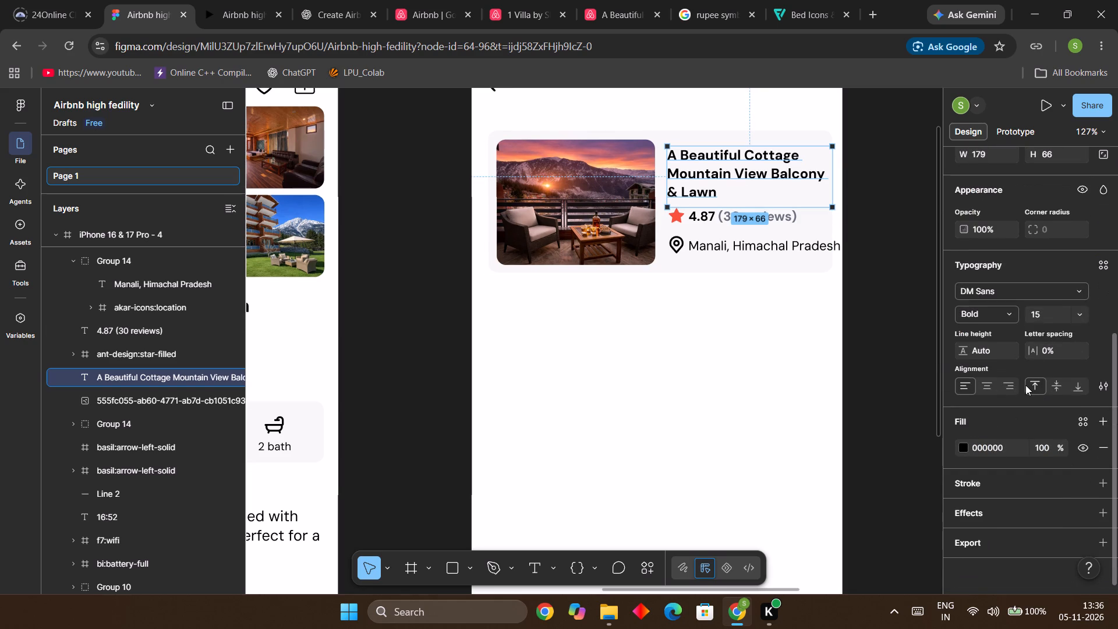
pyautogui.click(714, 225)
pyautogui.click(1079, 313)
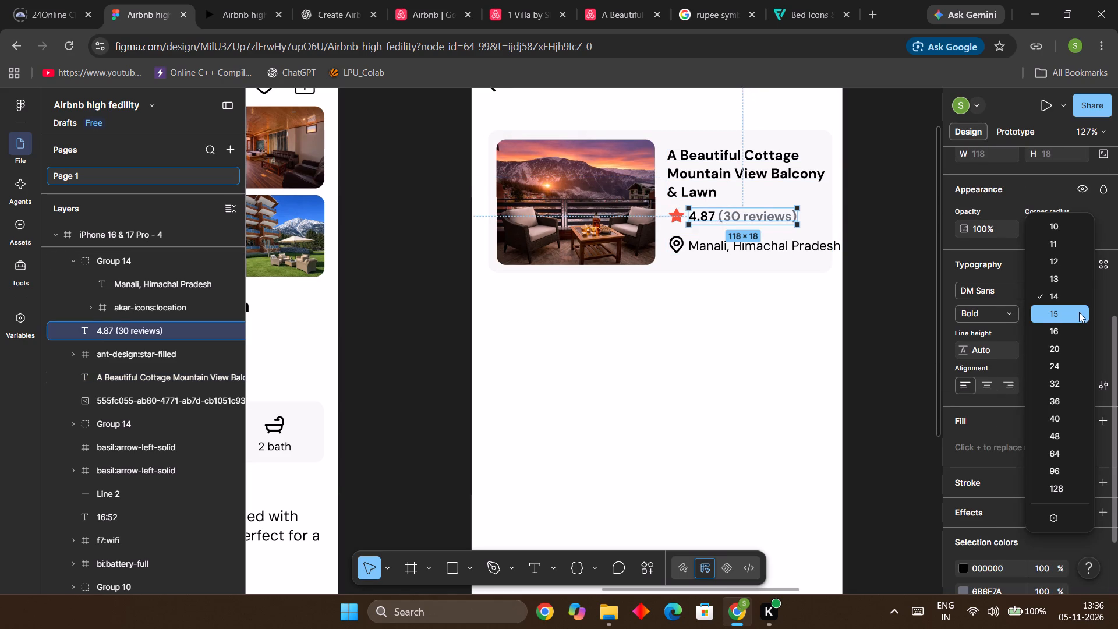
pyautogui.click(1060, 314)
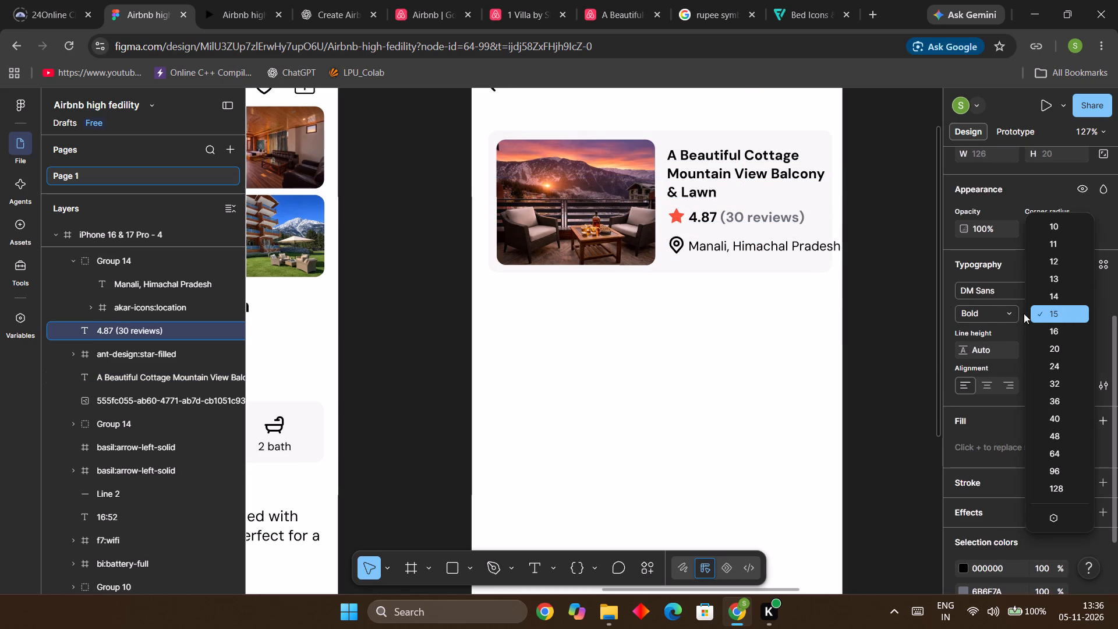
# Check the font size of the card's "Manali, Himachal Pradesh" text.
pyautogui.click(777, 250)
pyautogui.scroll(-3, 1109, 373)
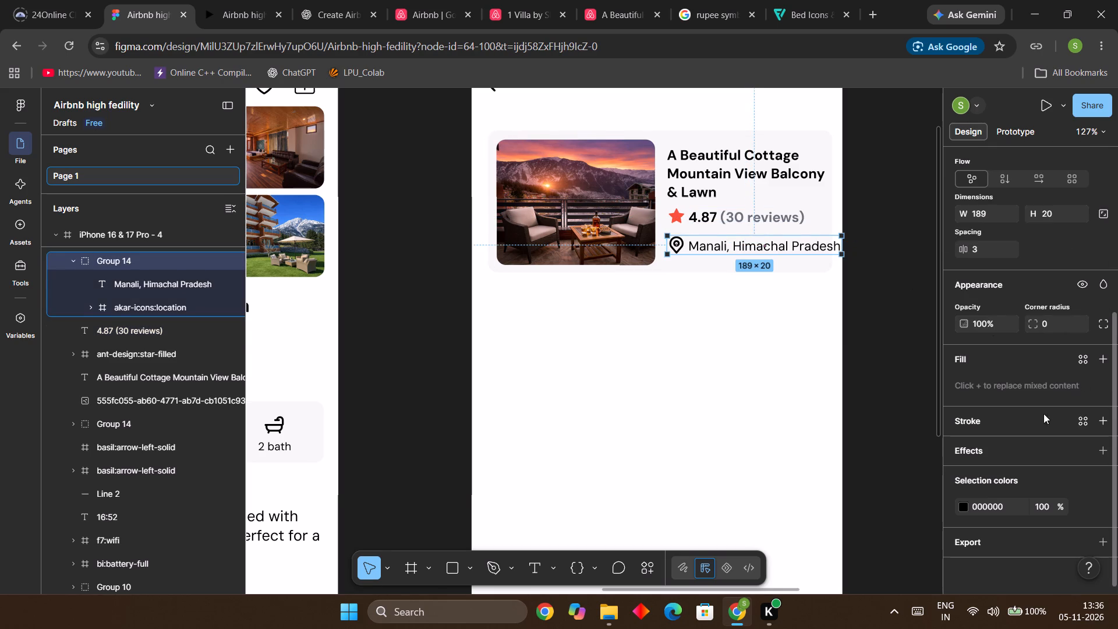
pyautogui.doubleClick(740, 245)
pyautogui.scroll(-2, 1016, 401)
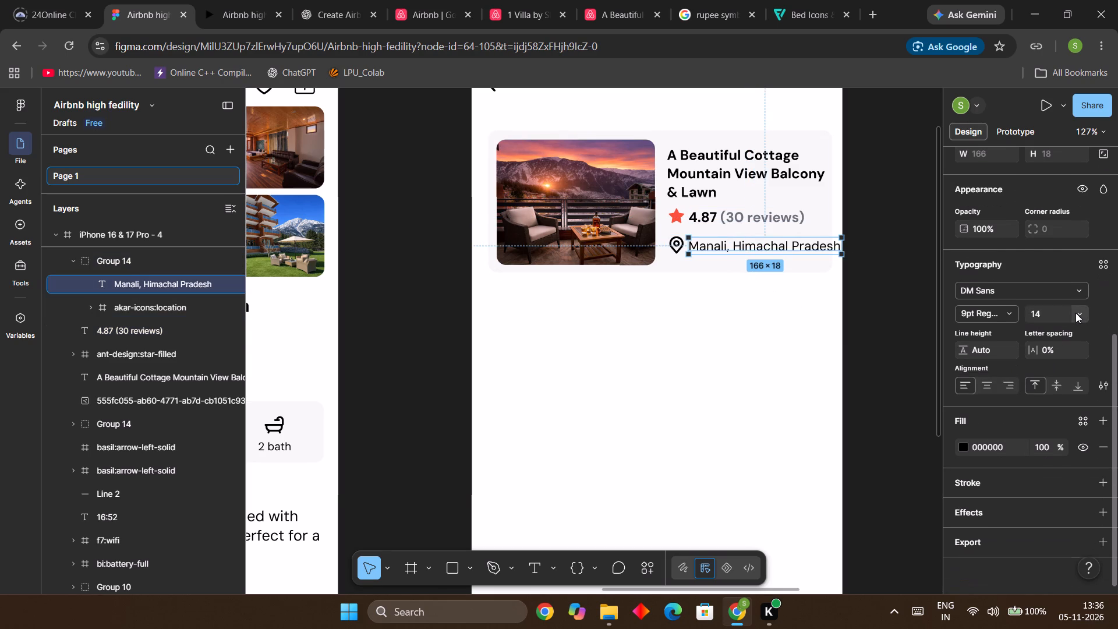
pyautogui.click(1075, 313)
pyautogui.click(1075, 313)
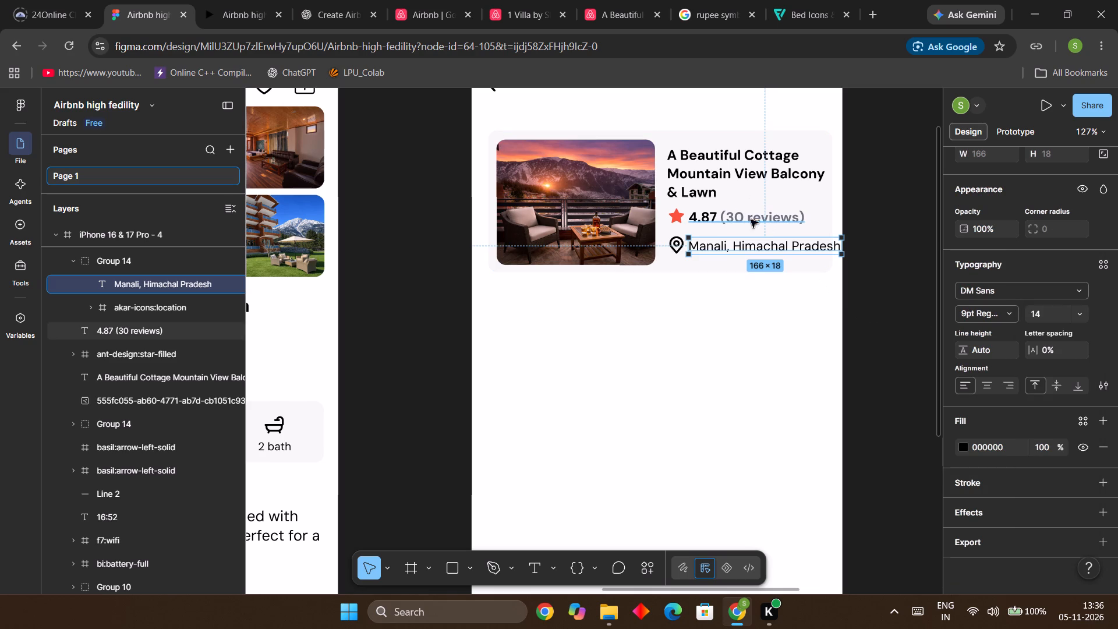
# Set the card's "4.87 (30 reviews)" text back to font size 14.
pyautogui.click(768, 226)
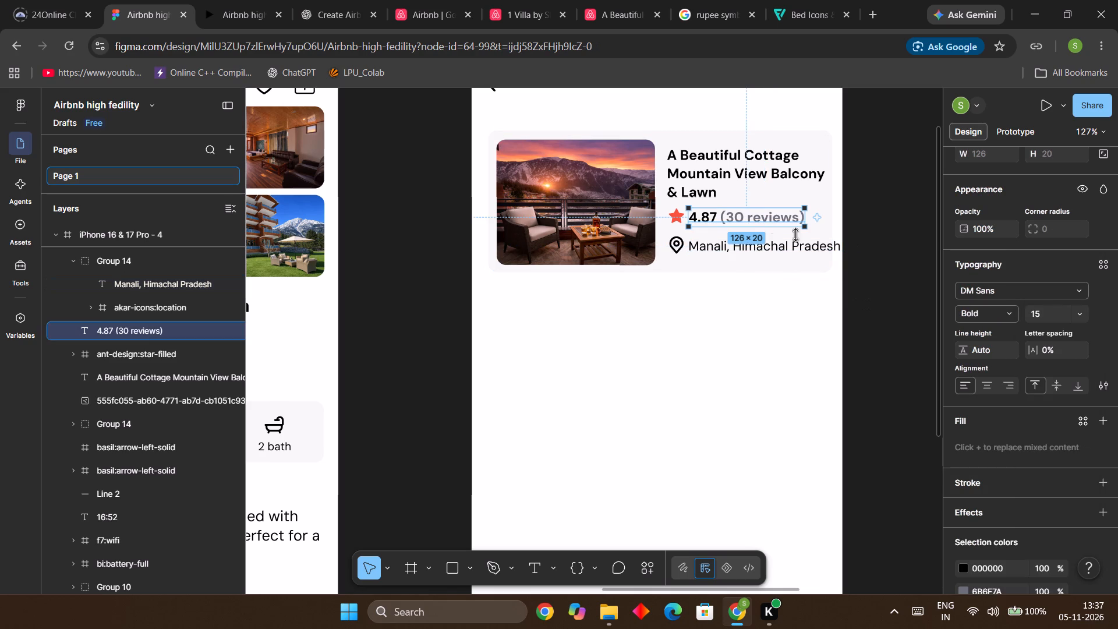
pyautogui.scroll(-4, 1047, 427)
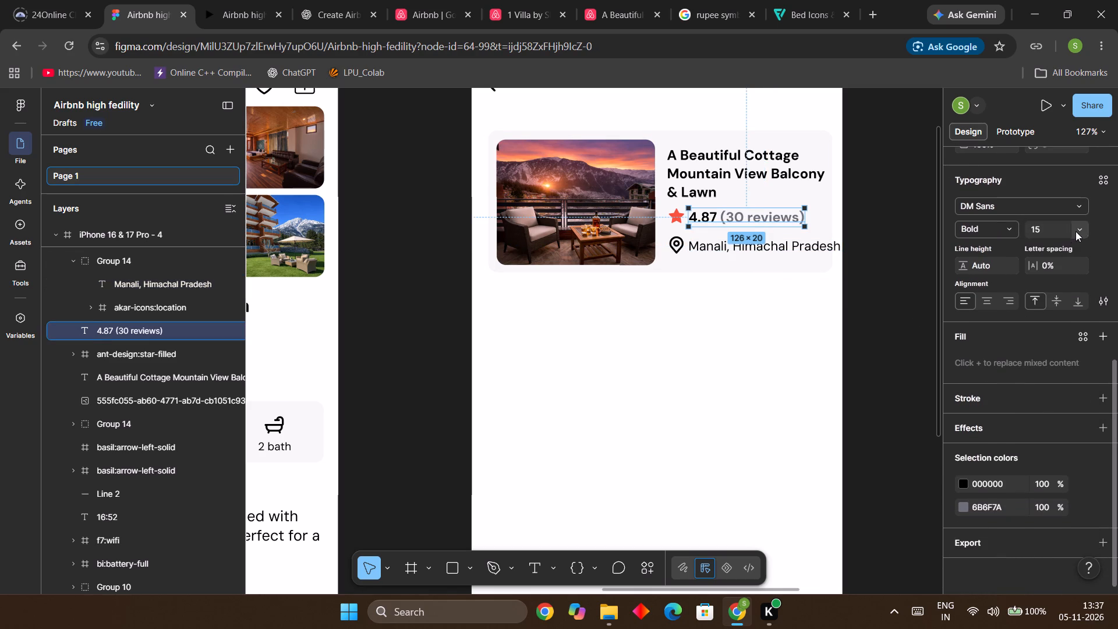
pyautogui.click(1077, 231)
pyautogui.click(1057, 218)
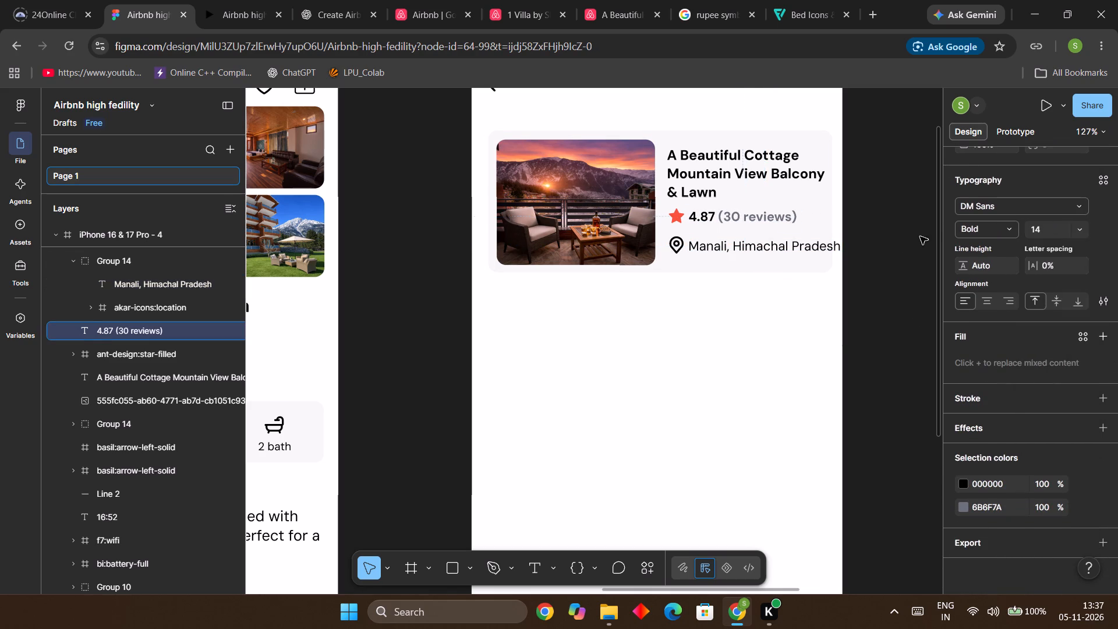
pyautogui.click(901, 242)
# Nudge the card's location row horizontally toward the photo to X 201 so its text fits inside the card.
pyautogui.click(816, 253)
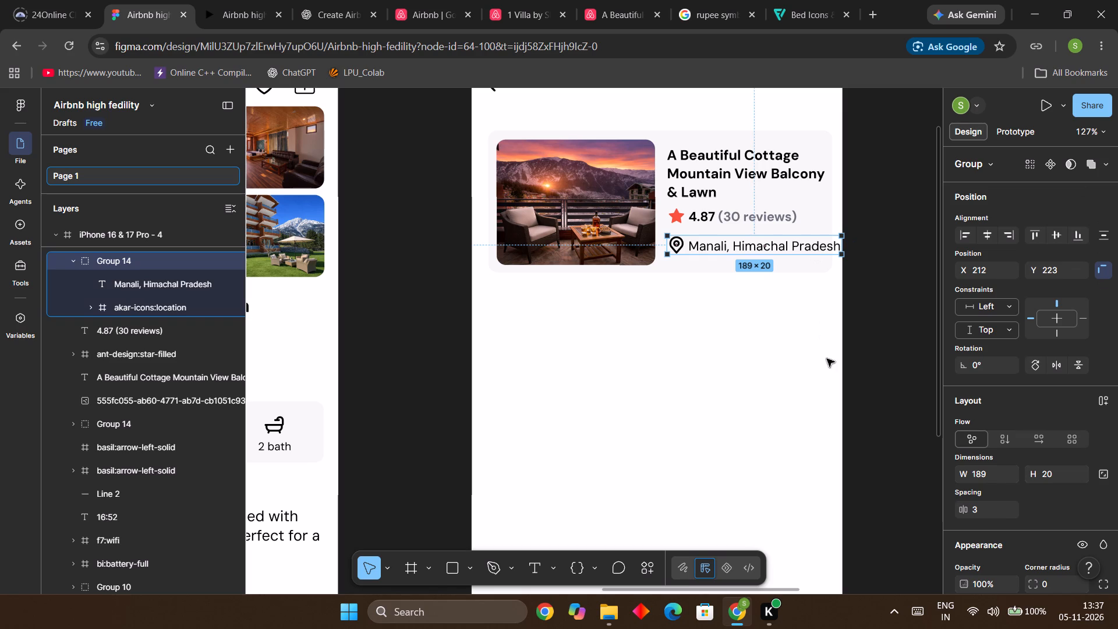
pyautogui.press('Left')
pyautogui.press('Left')
pyautogui.press('Left')
pyautogui.press('Left')
pyautogui.press('Left')
pyautogui.press('Right')
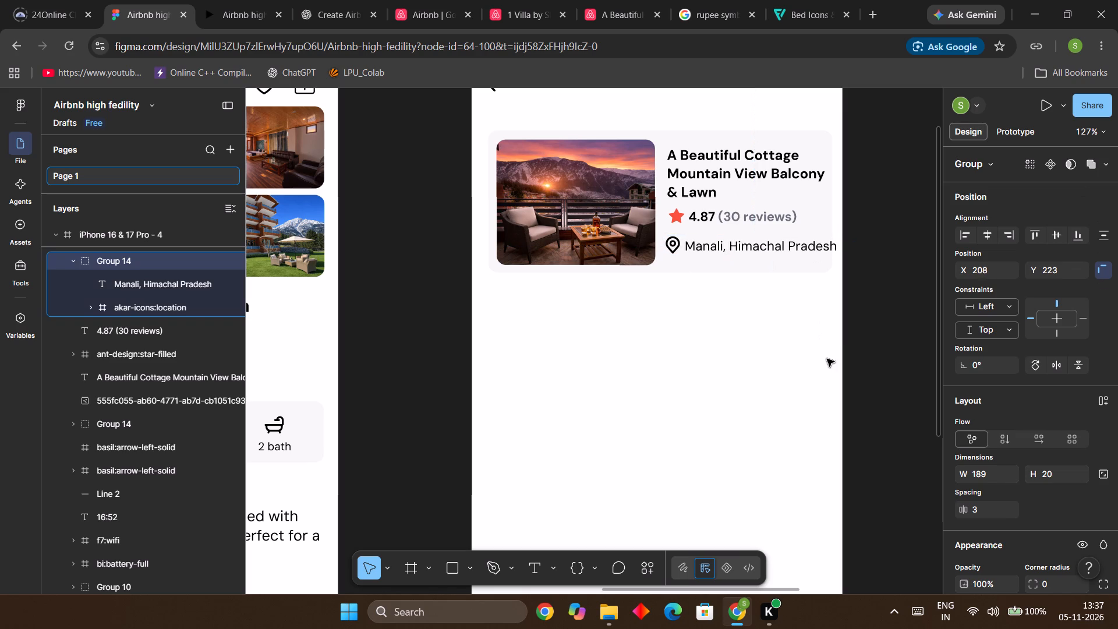
pyautogui.press('Left')
pyautogui.press('Left')
pyautogui.press('Left')
pyautogui.press('Left')
pyautogui.press('Left')
pyautogui.press('Left')
pyautogui.press('Right')
pyautogui.press('Right')
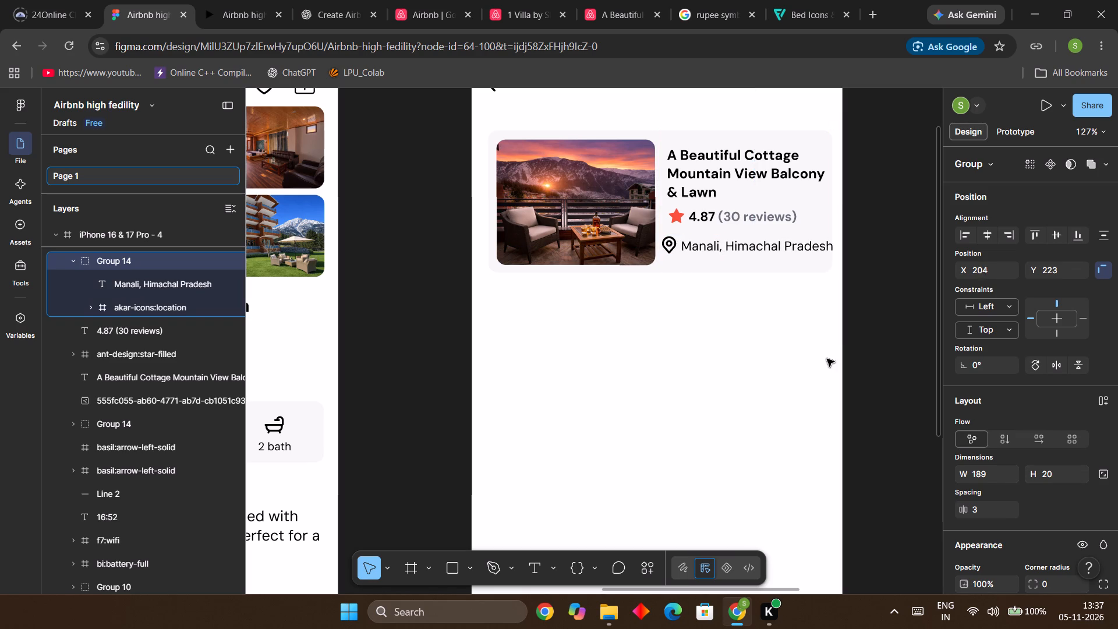
pyautogui.press('Right')
pyautogui.press('Right')
pyautogui.press('Left')
pyautogui.press('Left')
pyautogui.press('Left')
pyautogui.press('Left')
pyautogui.press('Left')
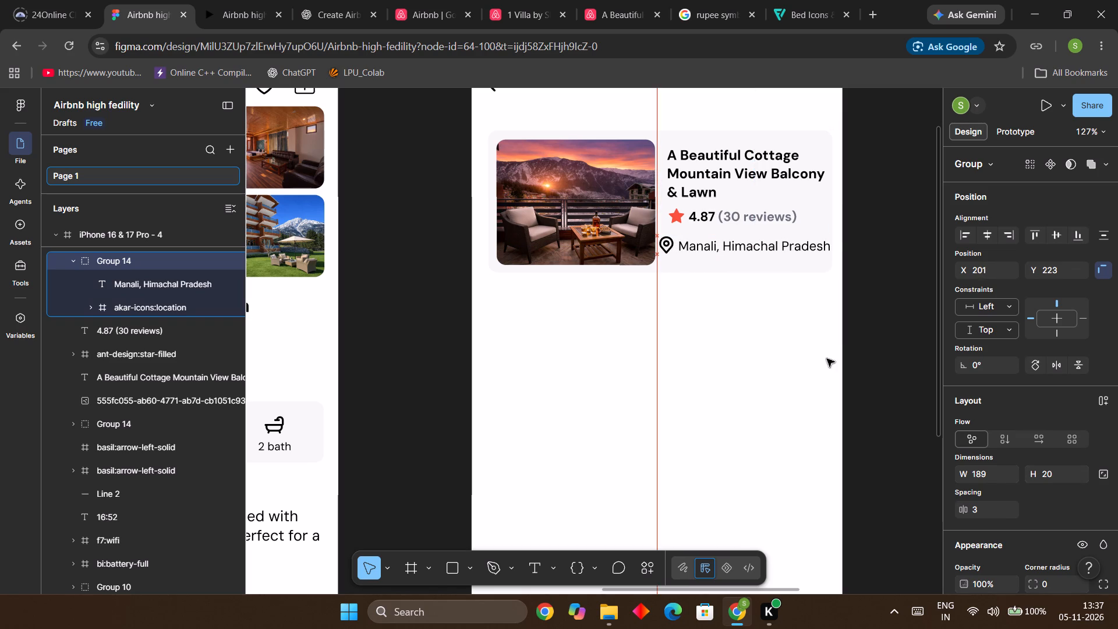
pyautogui.press('Left')
pyautogui.press('Right')
pyautogui.click(875, 338)
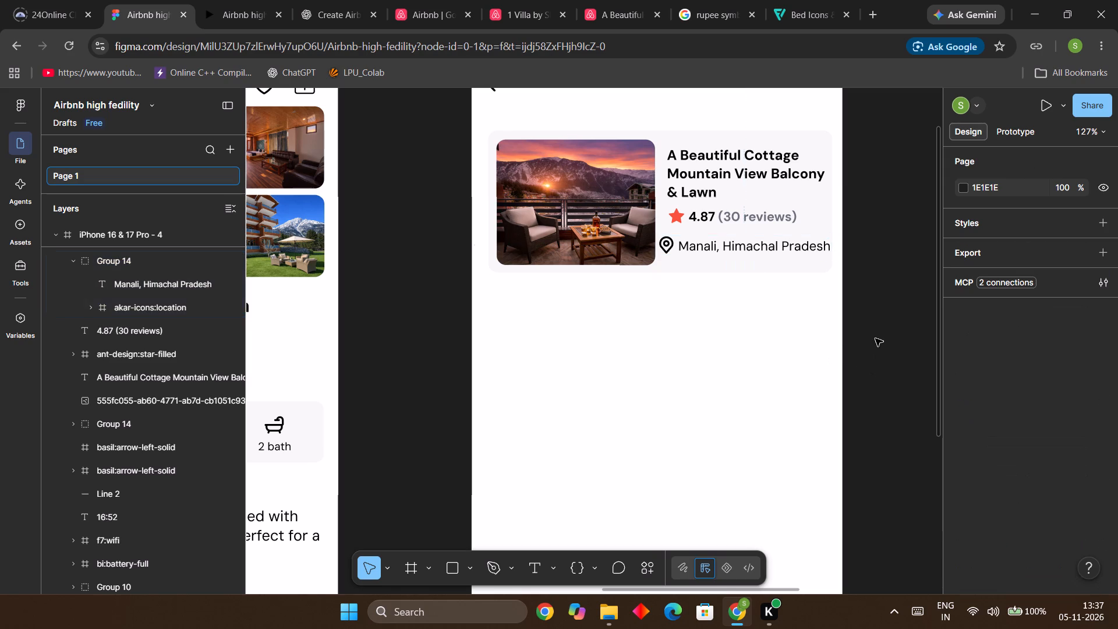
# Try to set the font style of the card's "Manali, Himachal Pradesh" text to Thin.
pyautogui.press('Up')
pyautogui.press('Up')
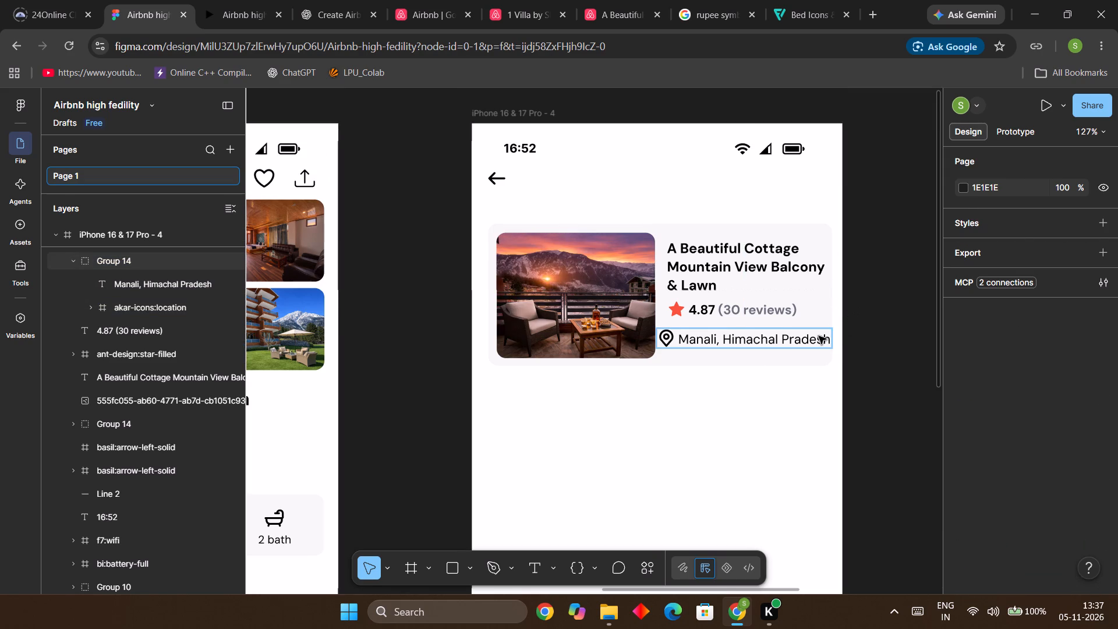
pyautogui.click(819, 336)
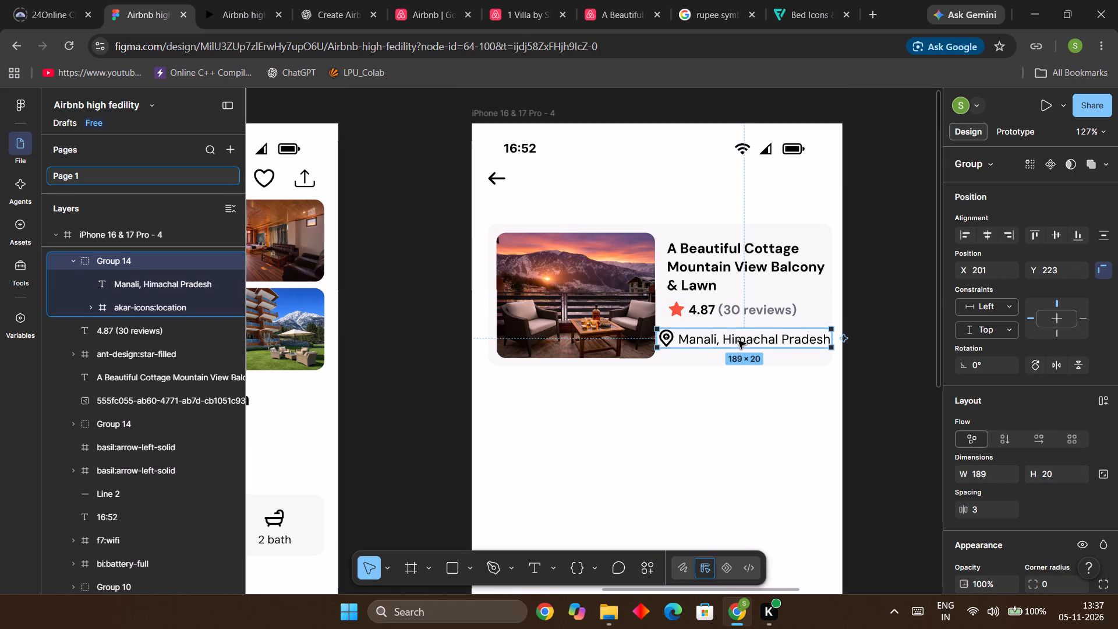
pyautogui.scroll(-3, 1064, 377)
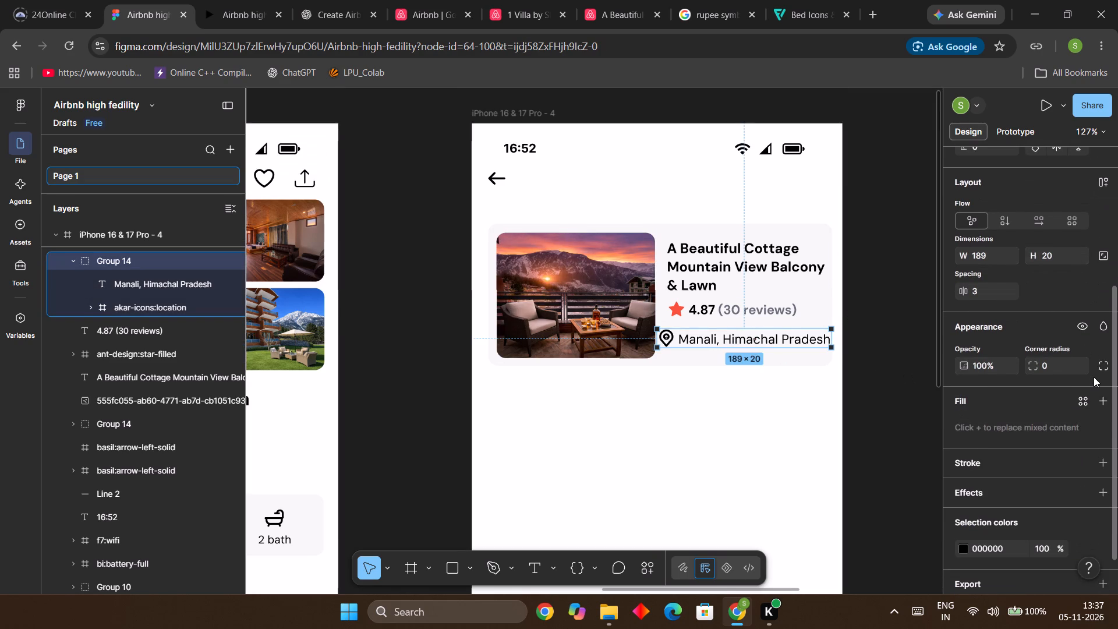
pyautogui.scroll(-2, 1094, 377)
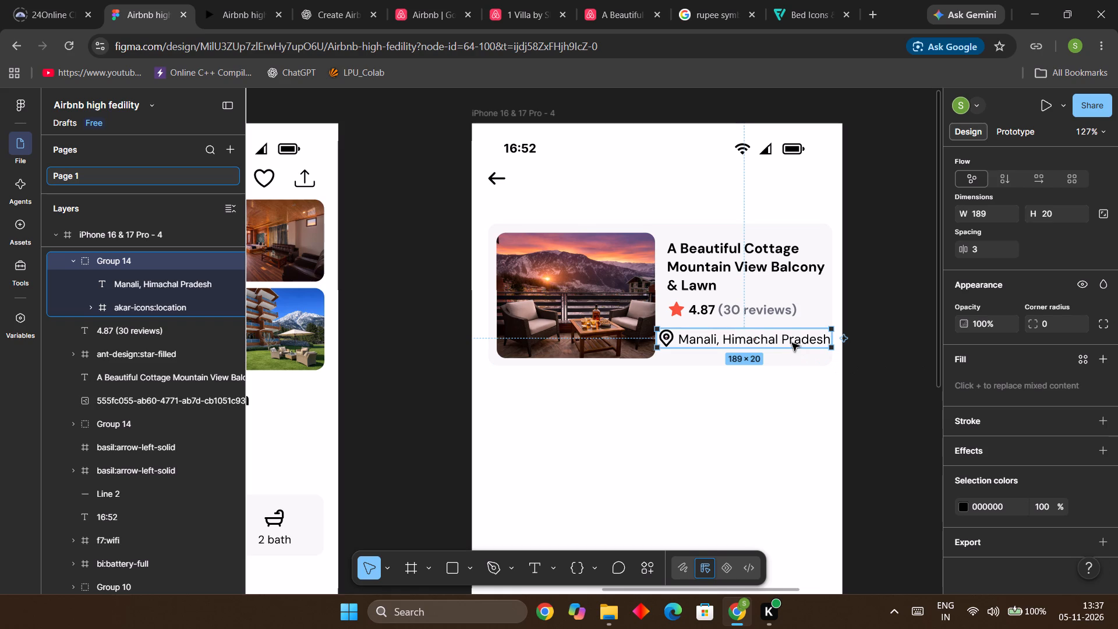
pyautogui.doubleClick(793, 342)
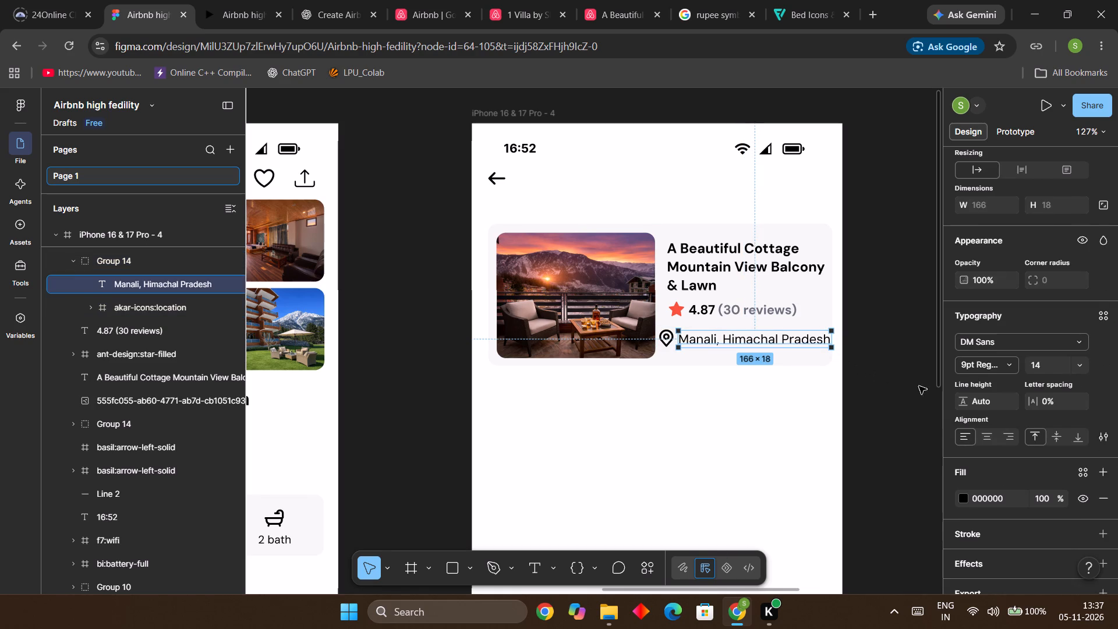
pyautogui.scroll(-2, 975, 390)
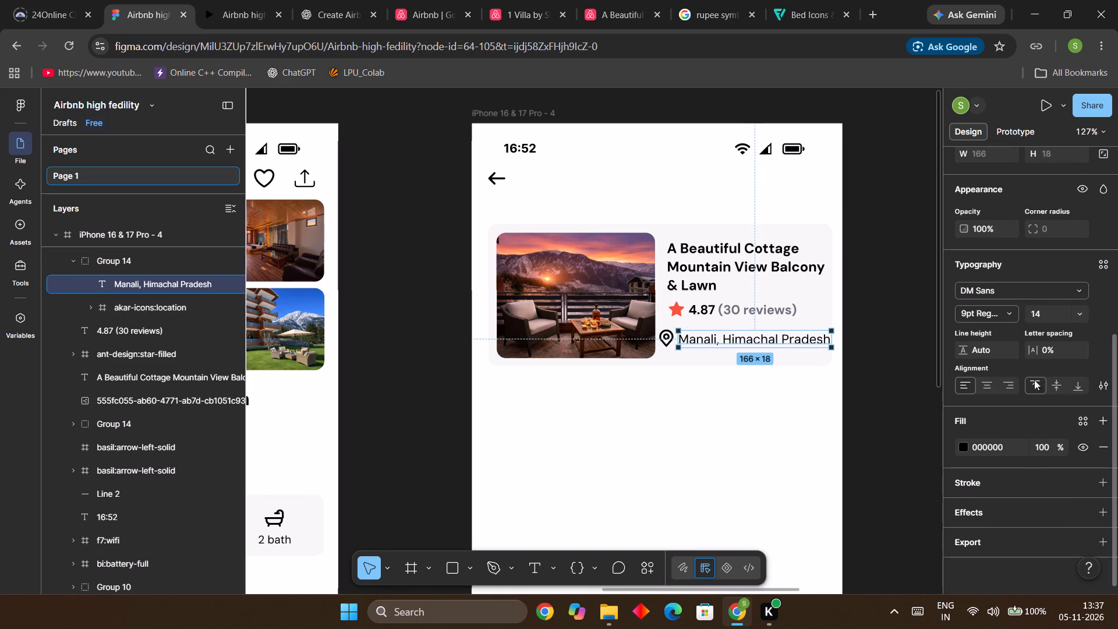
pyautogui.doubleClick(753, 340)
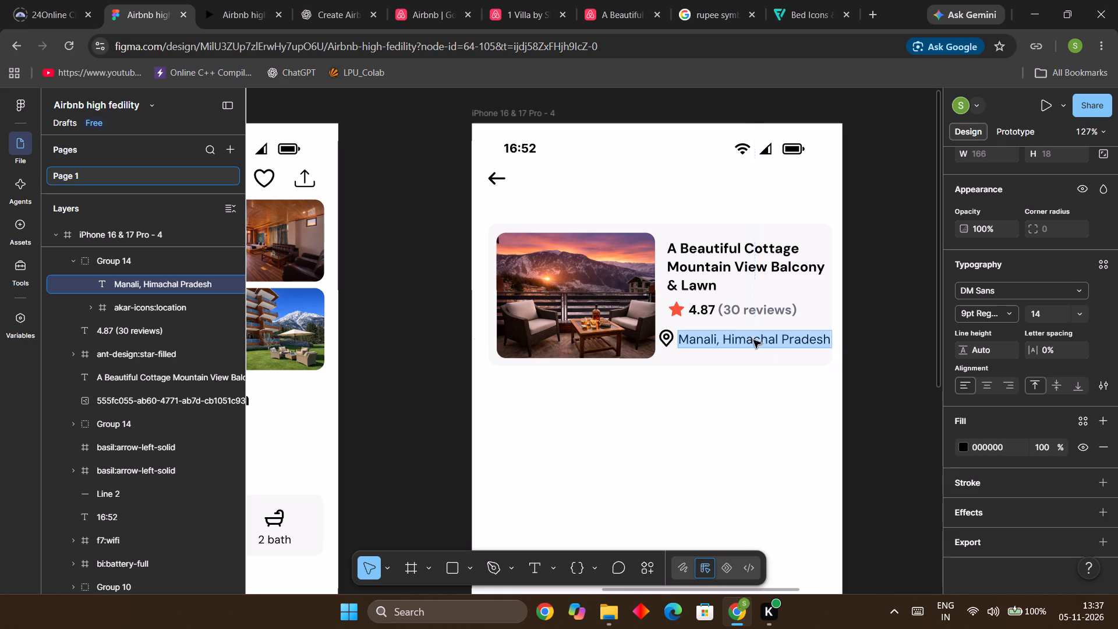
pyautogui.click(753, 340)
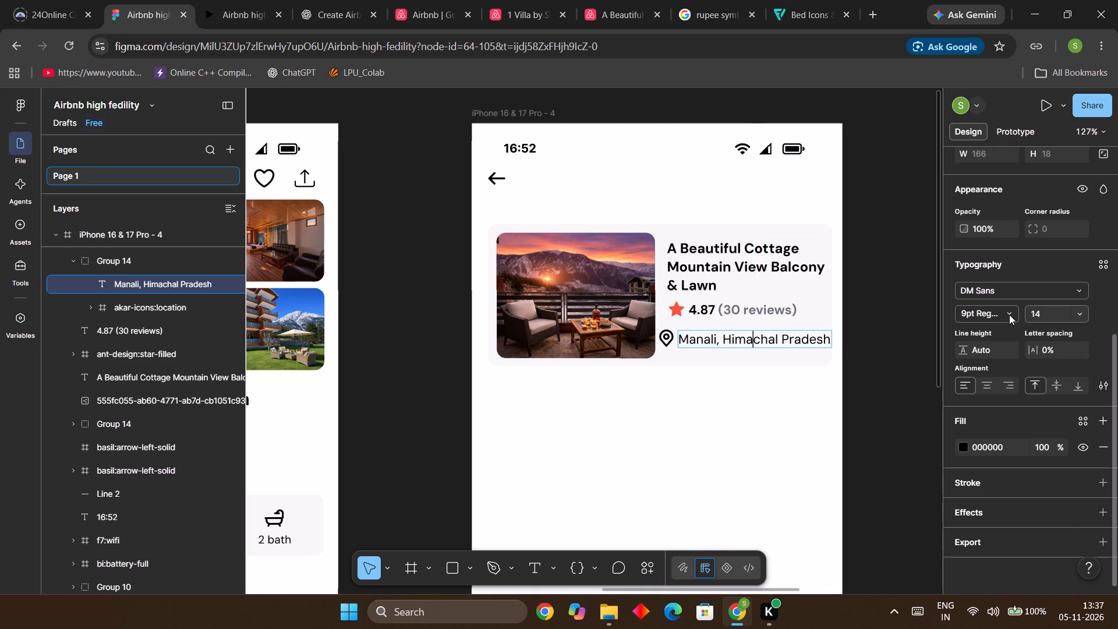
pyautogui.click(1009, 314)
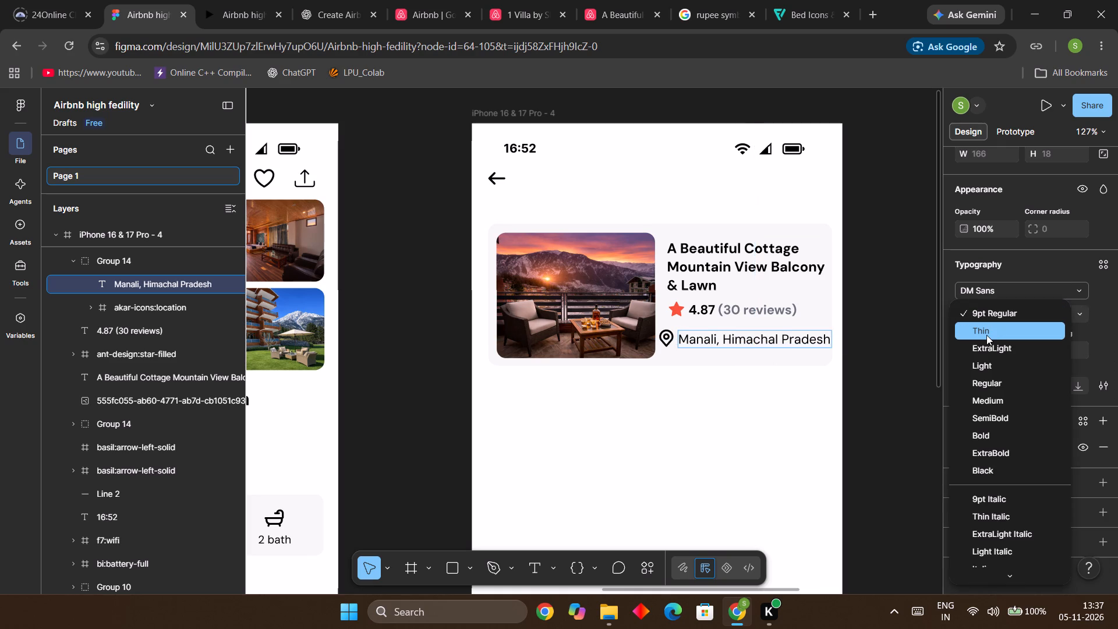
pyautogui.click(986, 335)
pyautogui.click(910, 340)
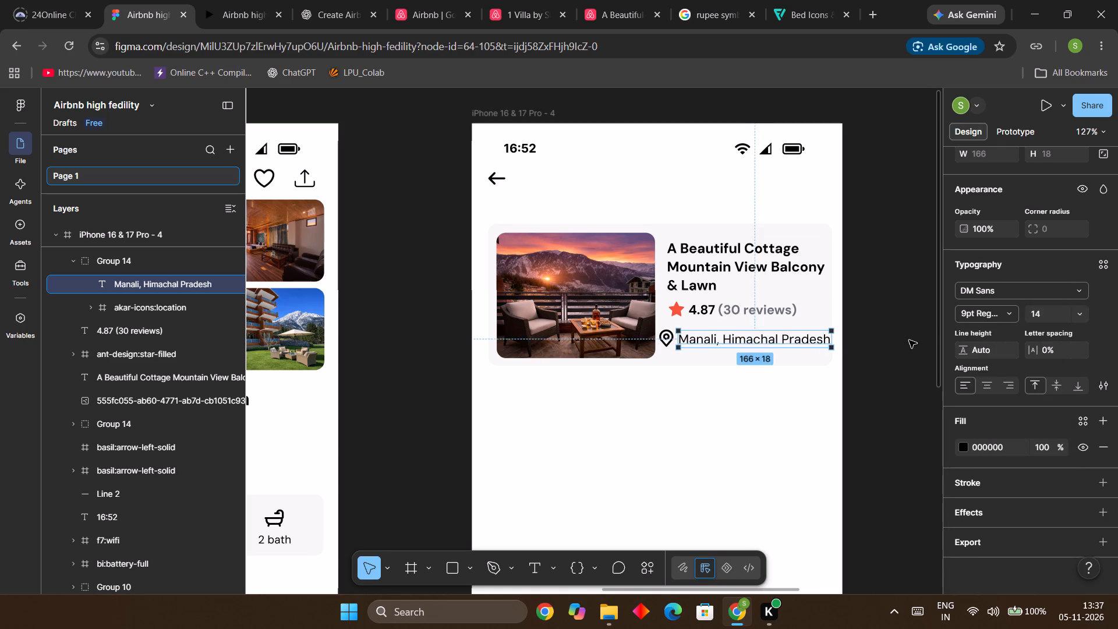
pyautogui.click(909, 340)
# Set the fill of the card's "Manali, Himachal Pradesh" text to grey 818181, like the location text in the reference.
pyautogui.press('Right')
pyautogui.press('Right')
pyautogui.press('Right')
pyautogui.press('Right')
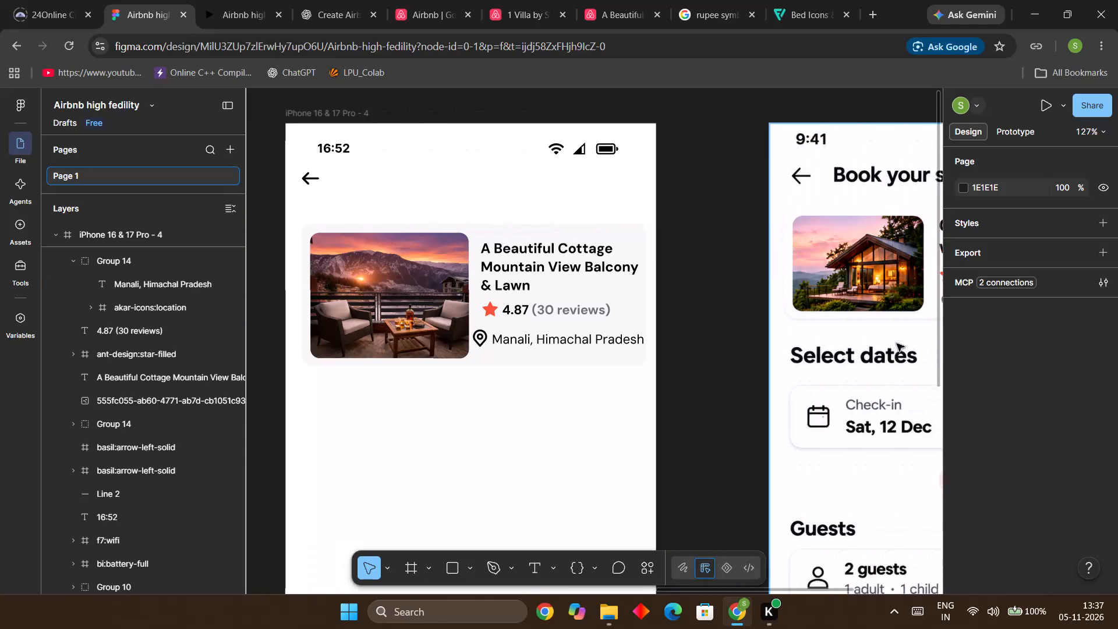
pyautogui.press('Right')
pyautogui.press('Right')
pyautogui.press('Right')
pyautogui.keyDown('ctrl'); pyautogui.scroll(-1, 768, 357); pyautogui.keyUp('ctrl')
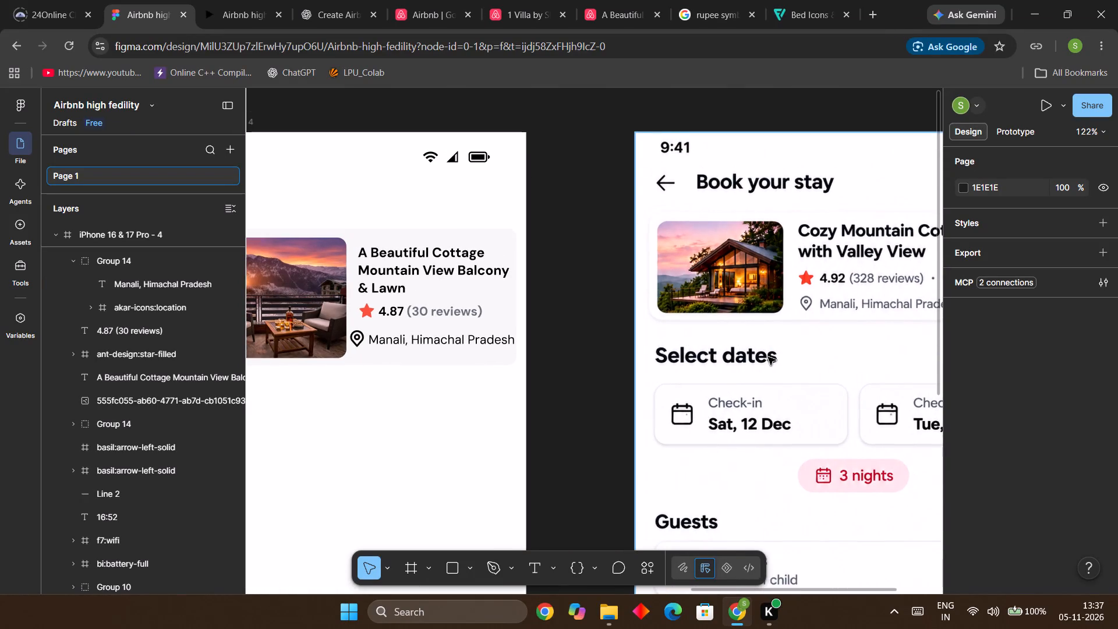
pyautogui.keyDown('ctrl'); pyautogui.scroll(-1, 768, 357); pyautogui.keyUp('ctrl')
pyautogui.doubleClick(512, 344)
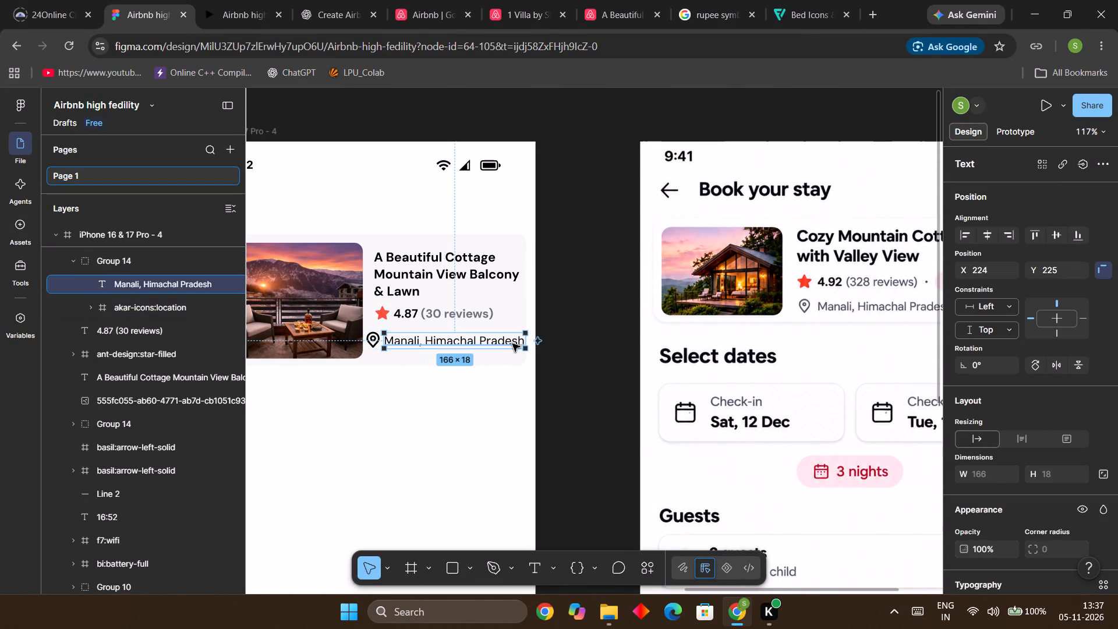
pyautogui.doubleClick(512, 344)
pyautogui.scroll(-9, 861, 437)
pyautogui.scroll(1, 1023, 475)
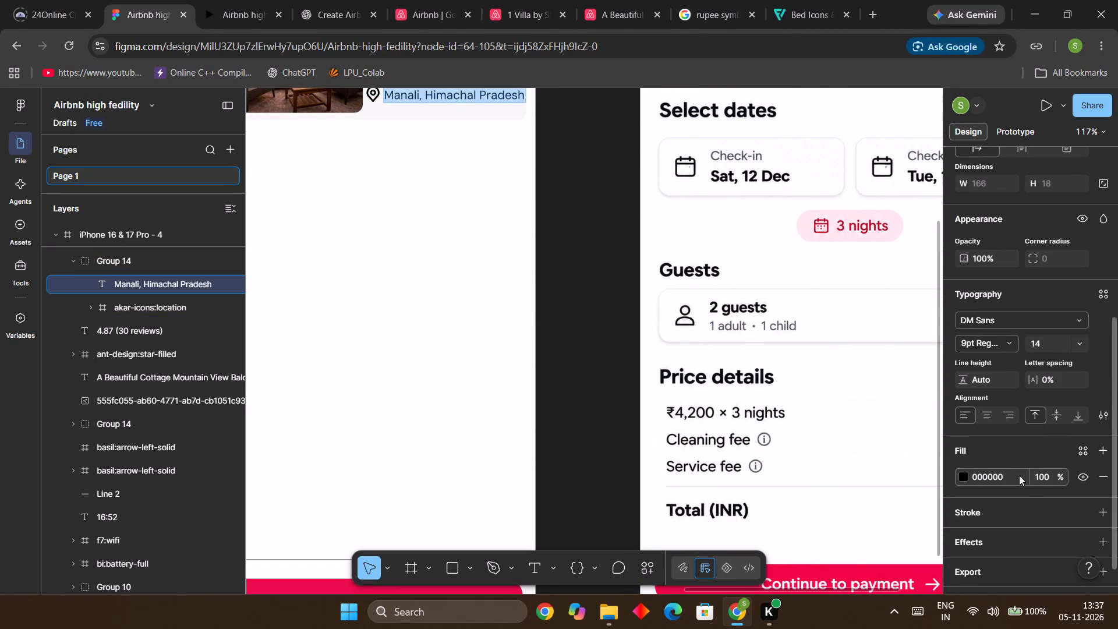
pyautogui.scroll(1, 1019, 475)
pyautogui.scroll(10, 394, 299)
pyautogui.scroll(-4, 1006, 367)
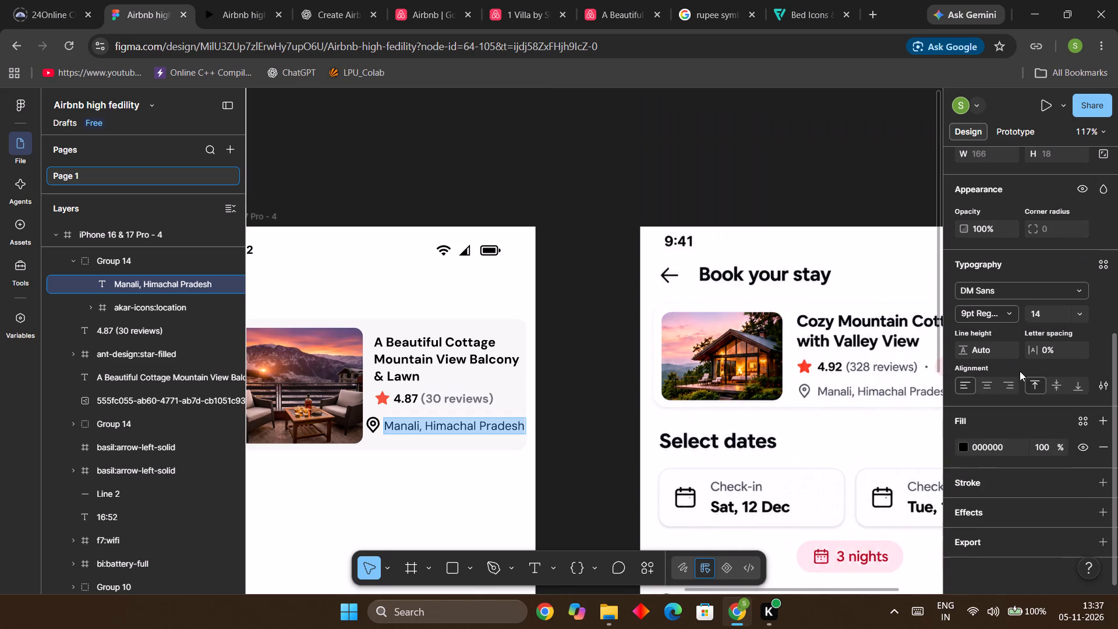
pyautogui.click(962, 444)
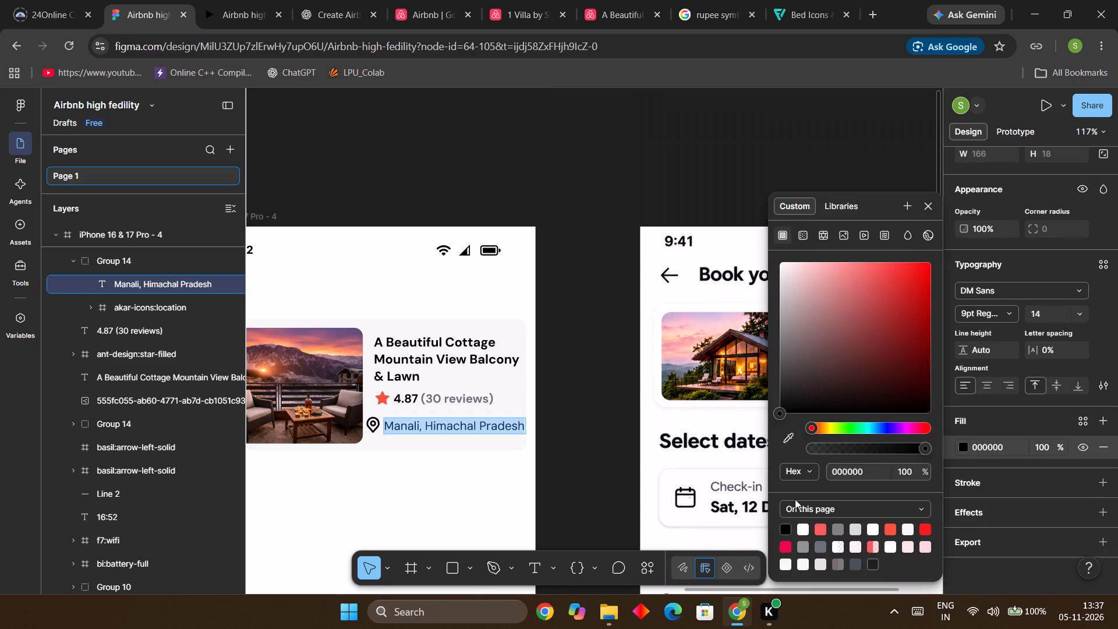
pyautogui.click(853, 529)
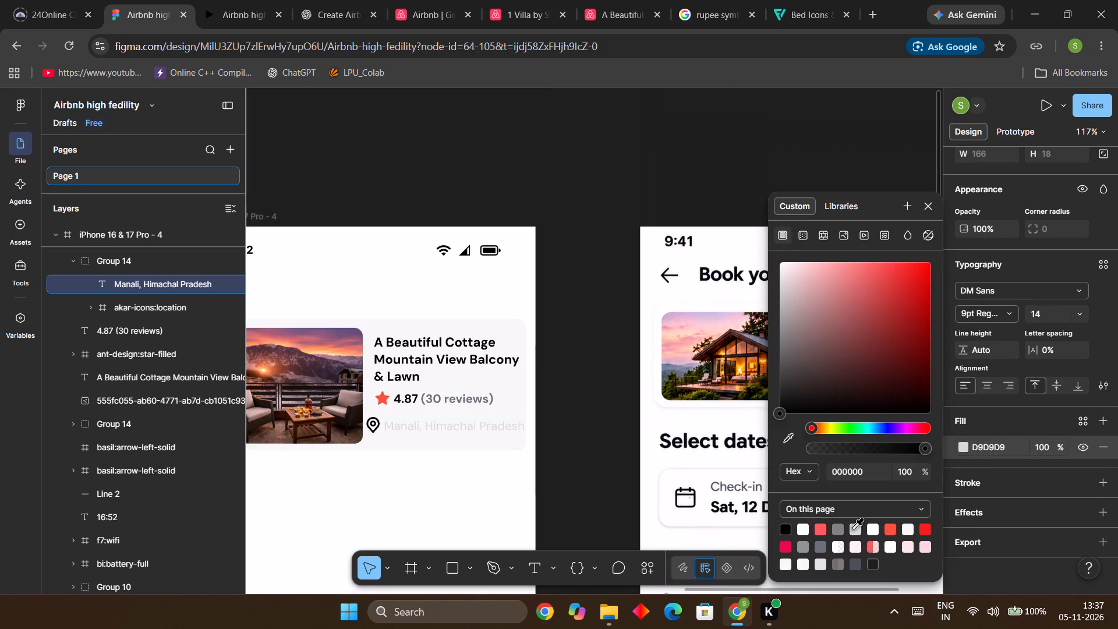
pyautogui.click(840, 529)
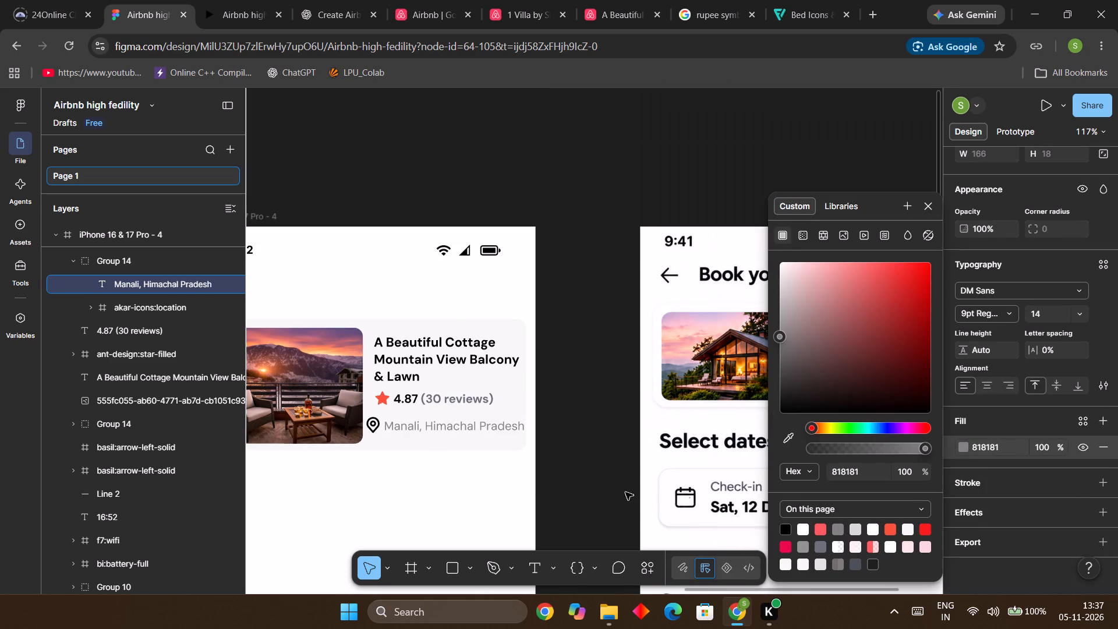
pyautogui.click(610, 476)
pyautogui.click(612, 473)
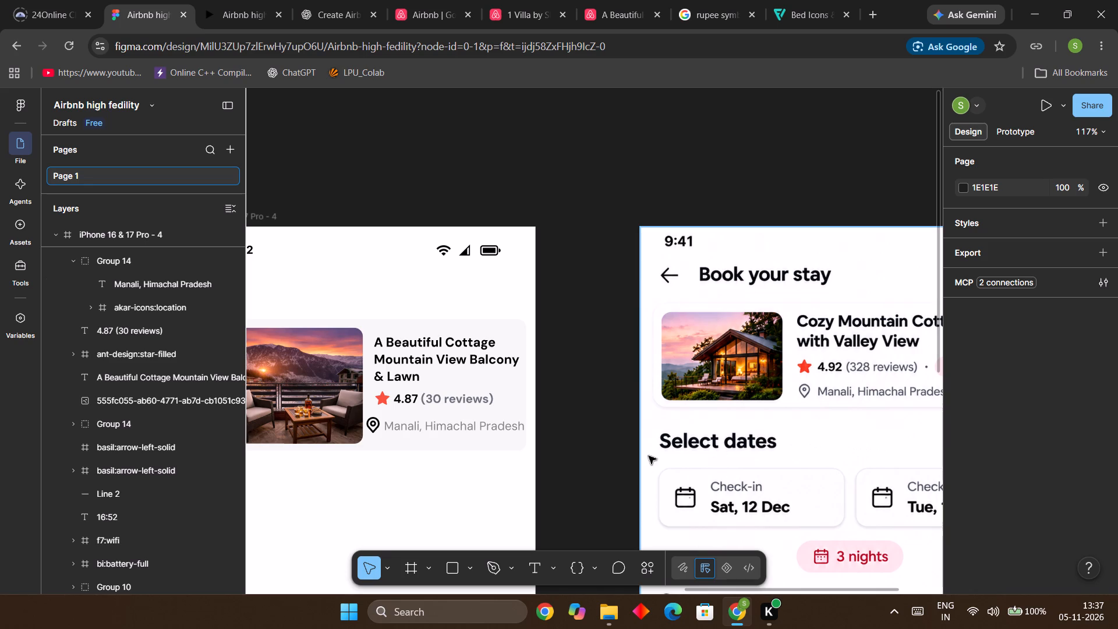
# Scale the card's property photo down to 166 × 132, keeping its proportions.
pyautogui.press('Left')
pyautogui.press('Left')
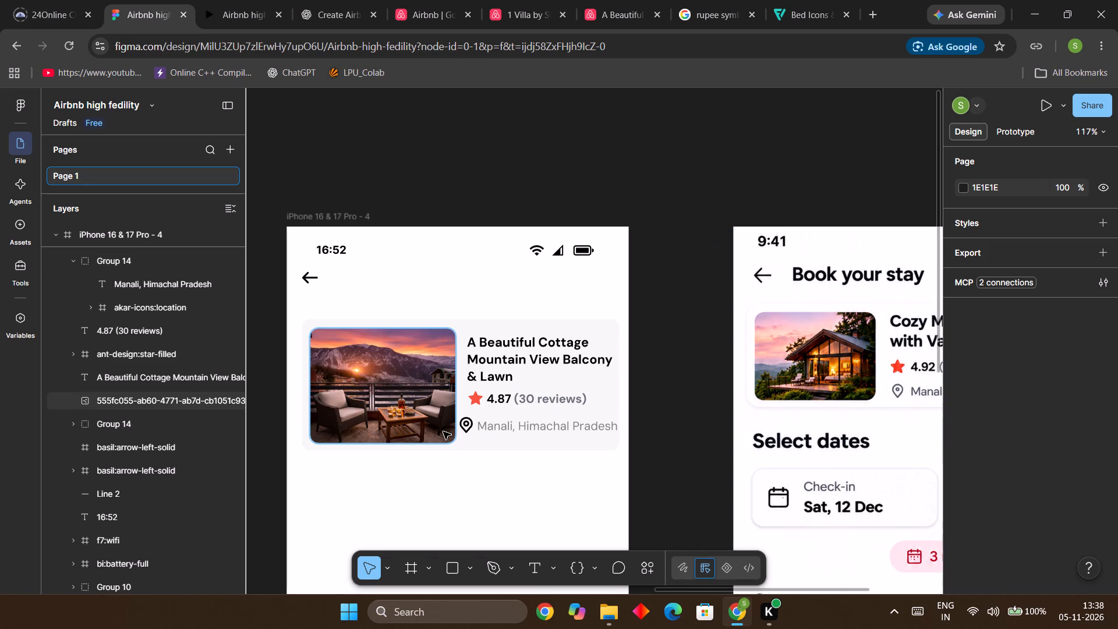
pyautogui.click(443, 432)
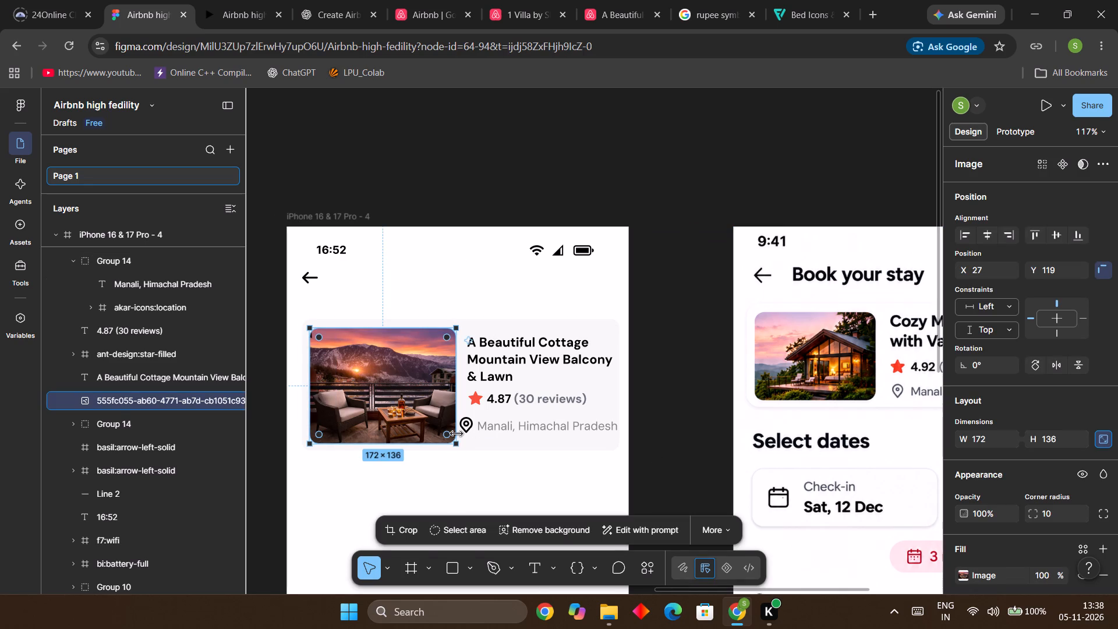
pyautogui.moveTo(457, 434); pyautogui.dragTo(451, 431)
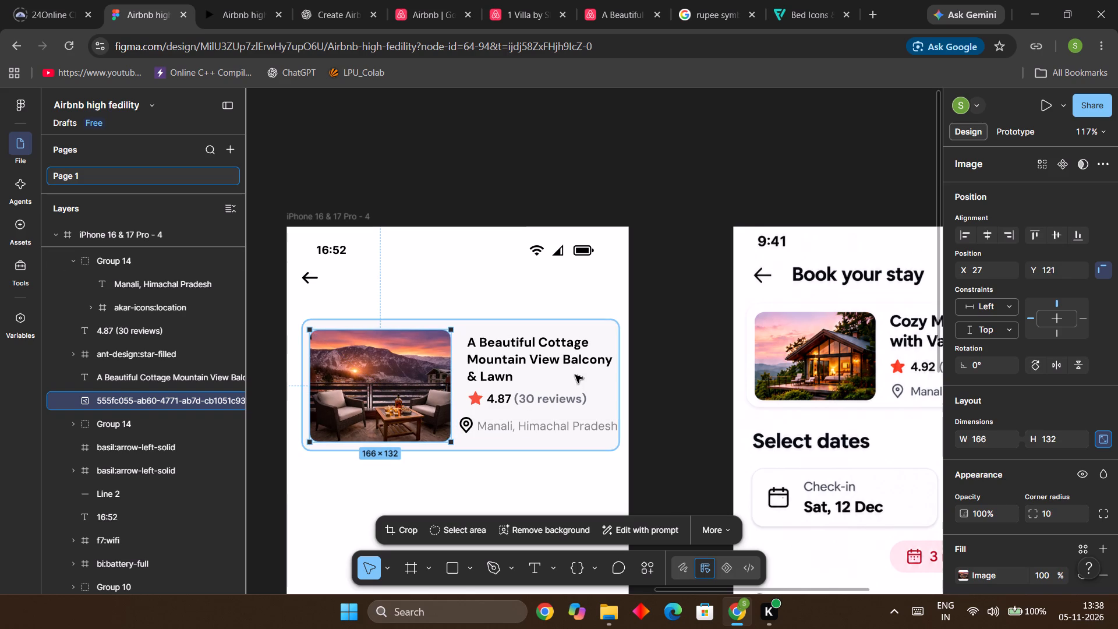
# Lock the grey background rectangle of the property card.
pyautogui.moveTo(463, 337); pyautogui.dragTo(498, 365)
pyautogui.hotkey('ctrl', 'z')
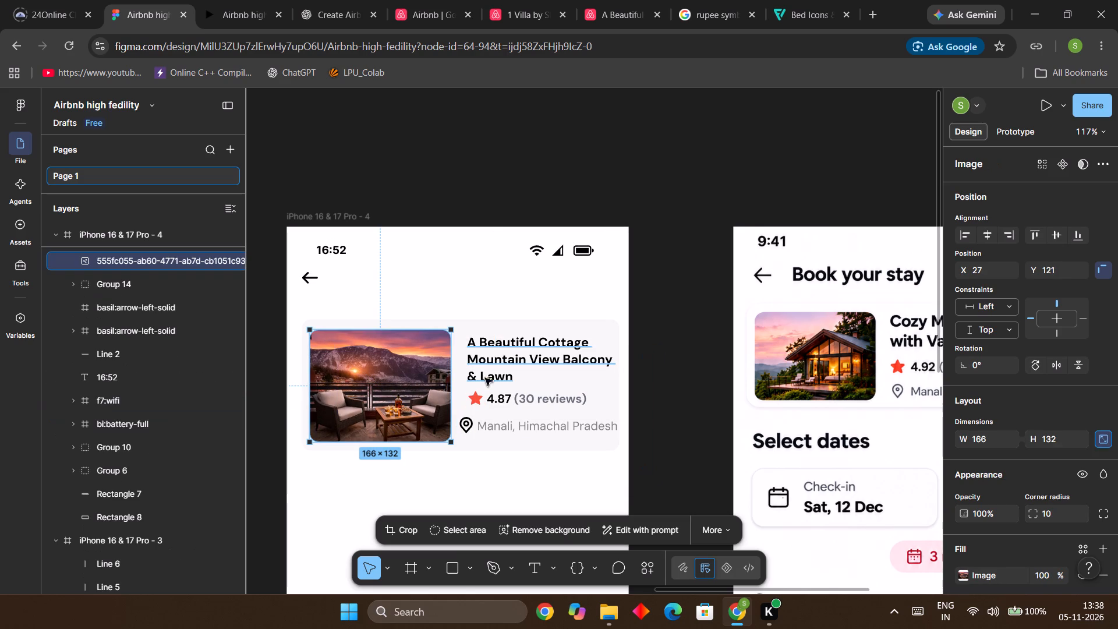
pyautogui.click(479, 387)
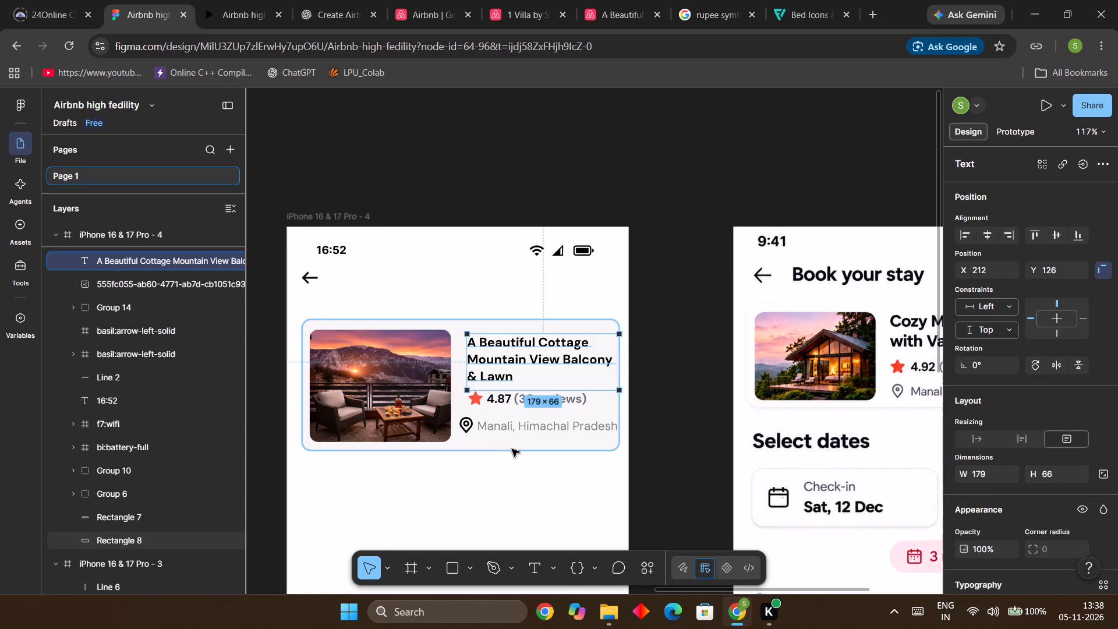
pyautogui.click(512, 449)
pyautogui.rightClick(512, 449)
pyautogui.scroll(-6, 568, 519)
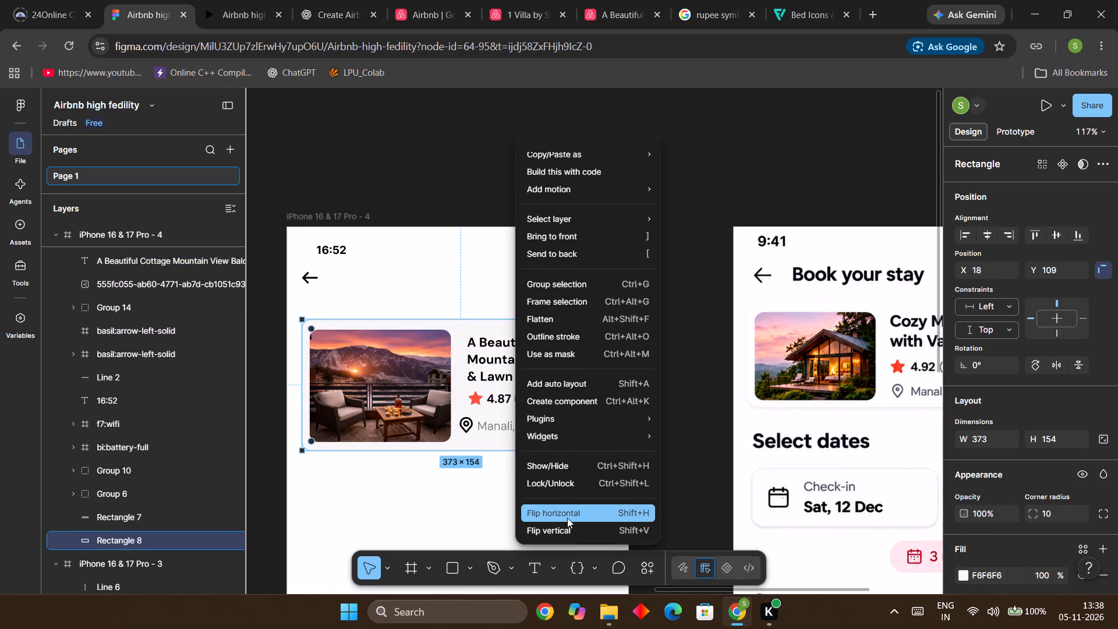
pyautogui.click(570, 486)
pyautogui.click(535, 497)
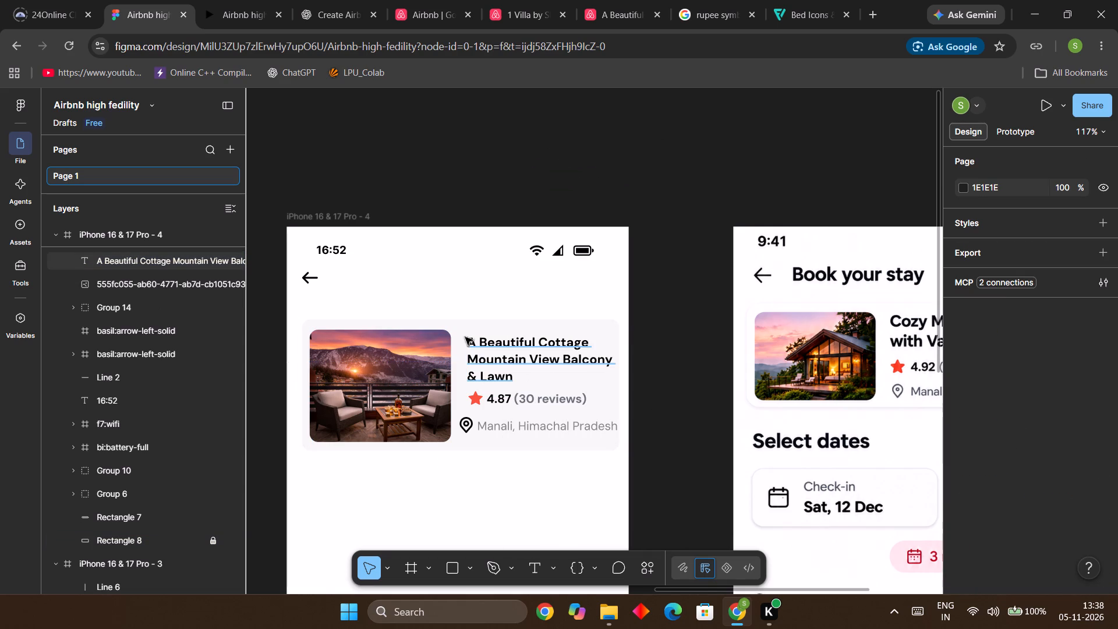
# Nudge the card's title, star, rating text and location row together about 8 px toward the photo.
pyautogui.moveTo(458, 334); pyautogui.dragTo(583, 434)
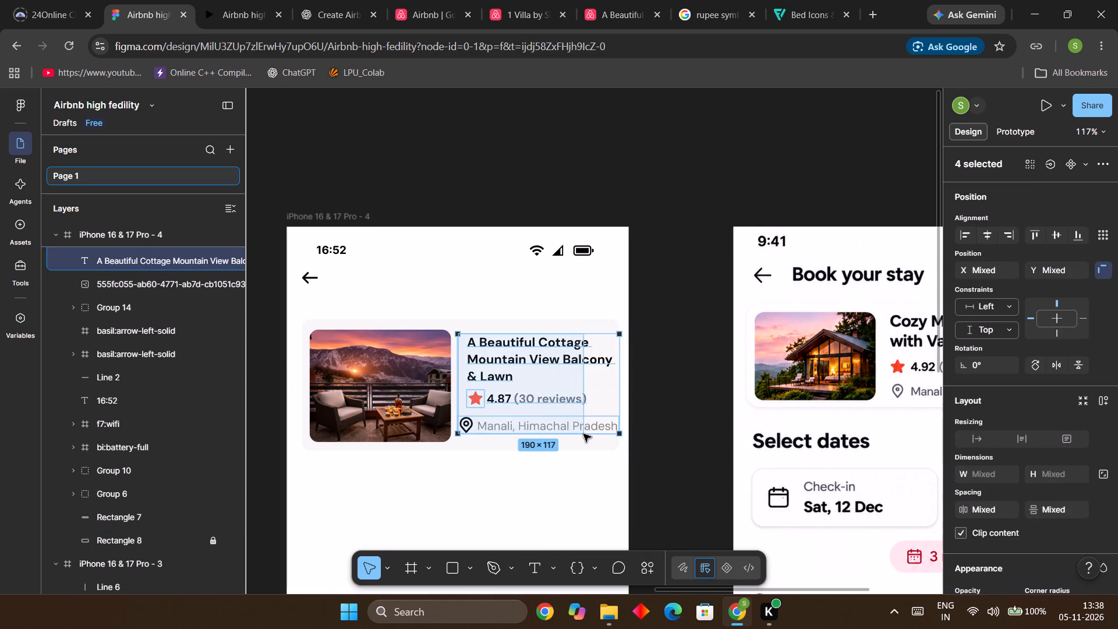
pyautogui.moveTo(583, 434); pyautogui.dragTo(585, 434)
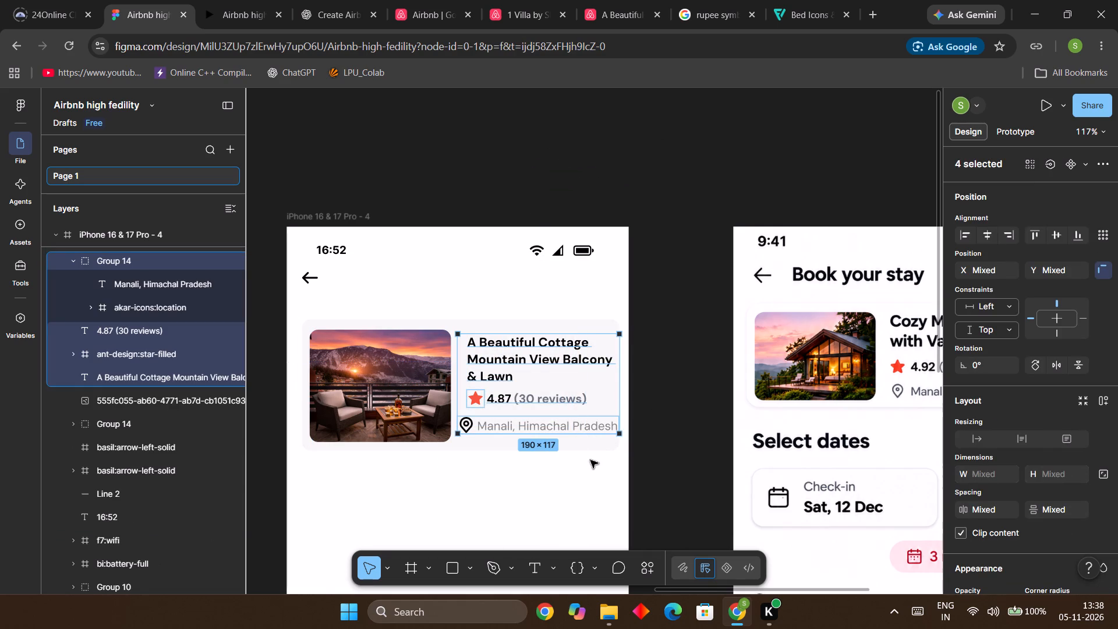
pyautogui.press('Left')
pyautogui.press('Left')
pyautogui.press('Left')
pyautogui.press('Left')
pyautogui.press('Left')
pyautogui.press('Left')
pyautogui.press('Left')
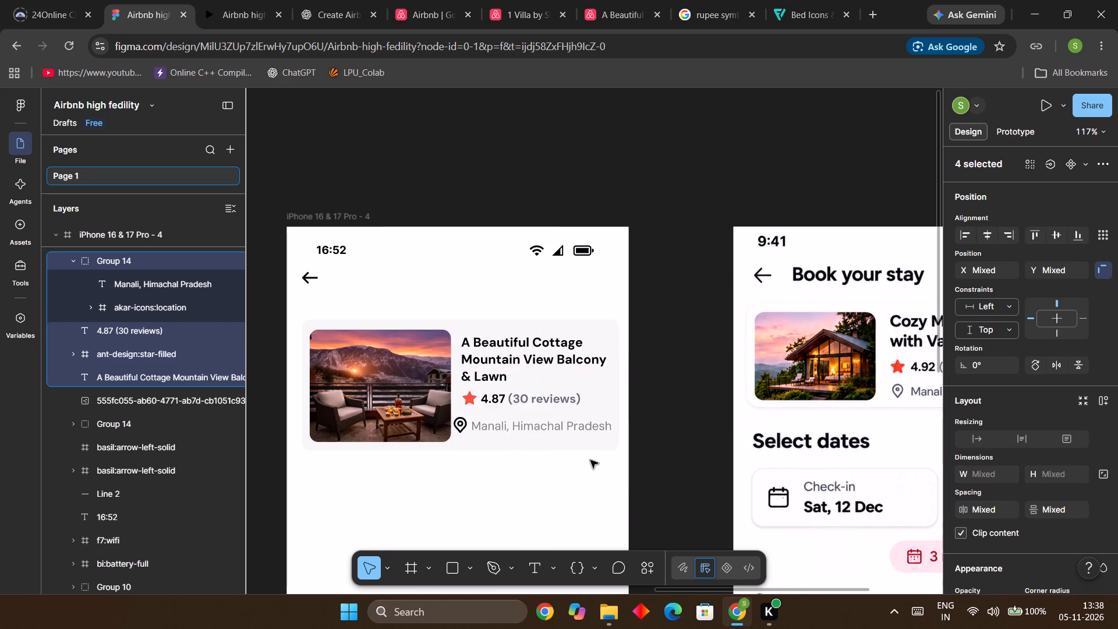
pyautogui.press('Left')
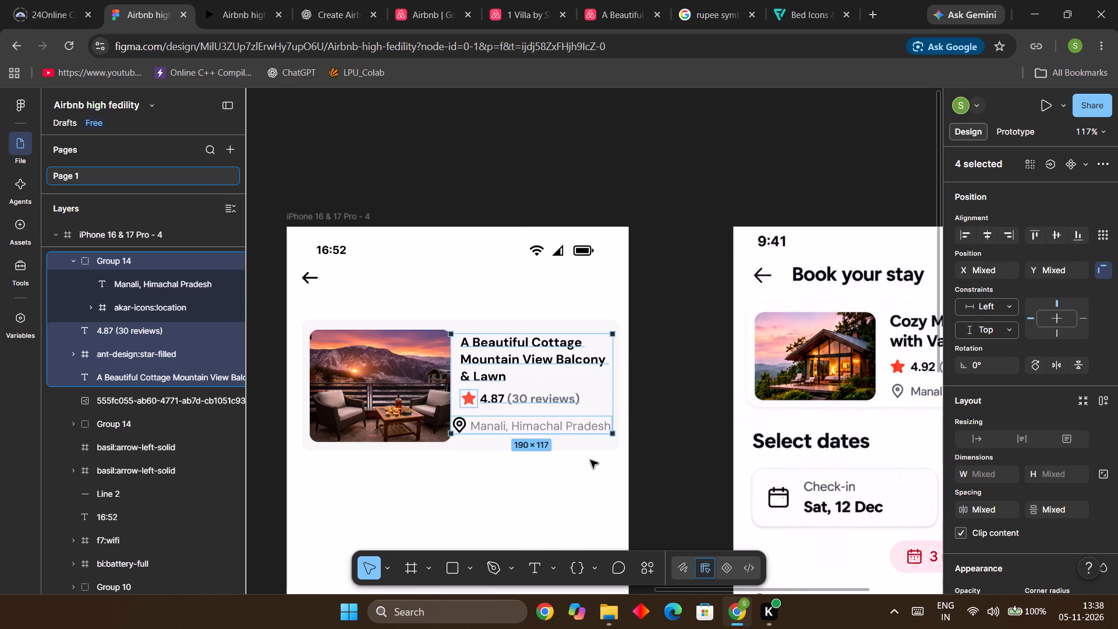
pyautogui.click(590, 460)
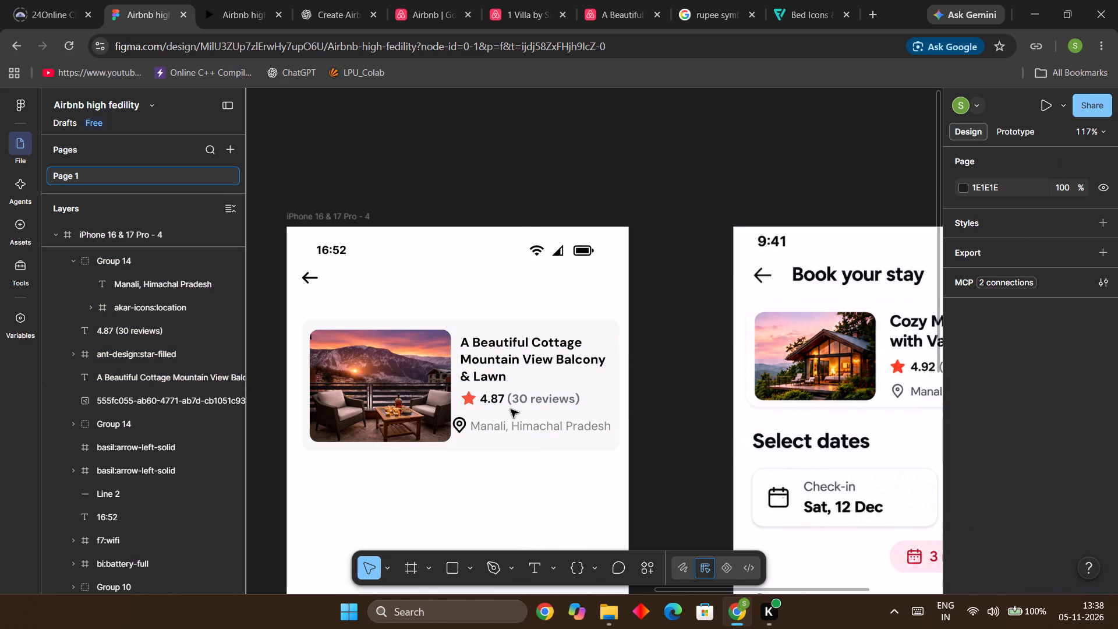
# Group the card's star icon with the "4.87 (30 reviews)" text.
pyautogui.click(501, 407)
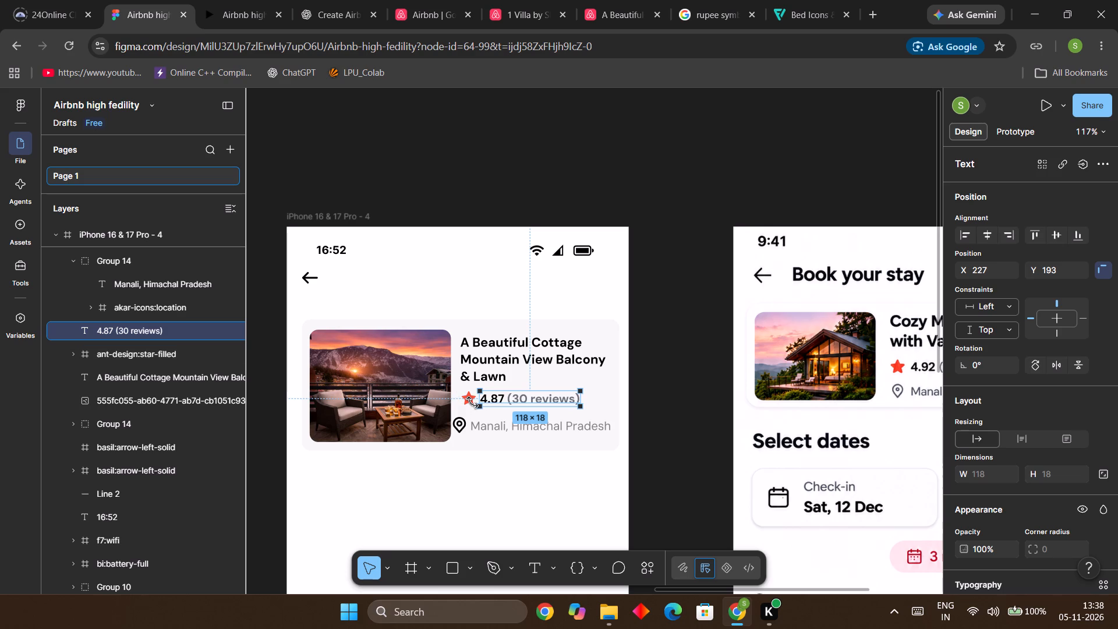
pyautogui.keyDown('ctrl'); pyautogui.keyDown('shift'); pyautogui.click(468, 402); pyautogui.keyUp('shift'); pyautogui.keyUp('ctrl')
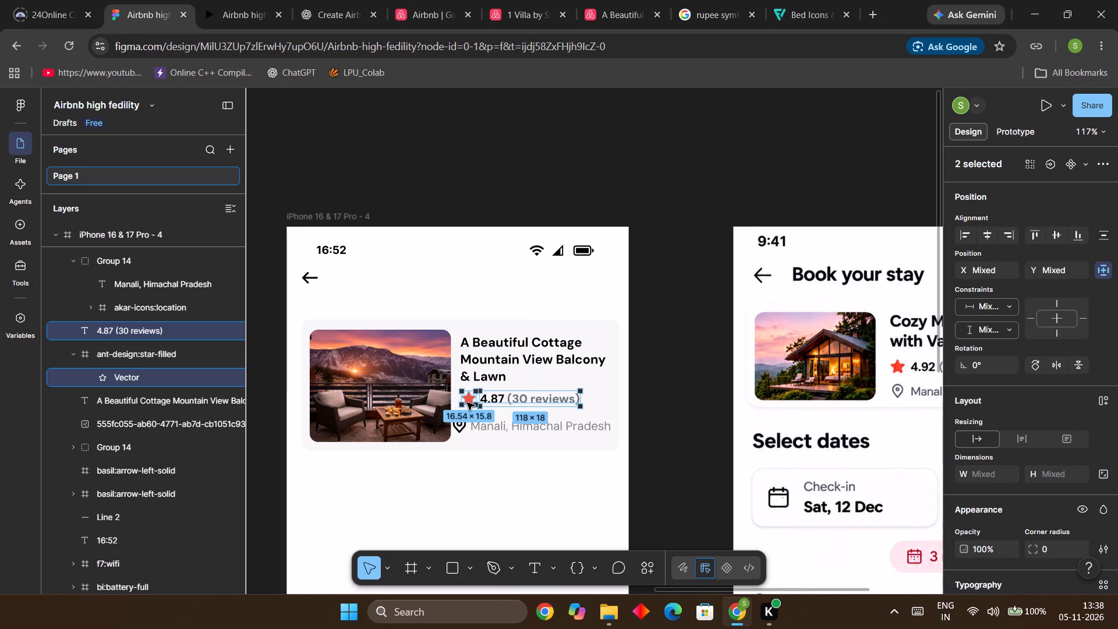
pyautogui.hotkey('ctrl', 'g')
# Nudge the star and rating group toward the photo to X 202.73, lining it up with the card's title.
pyautogui.press('Left')
pyautogui.press('Left')
pyautogui.press('Left')
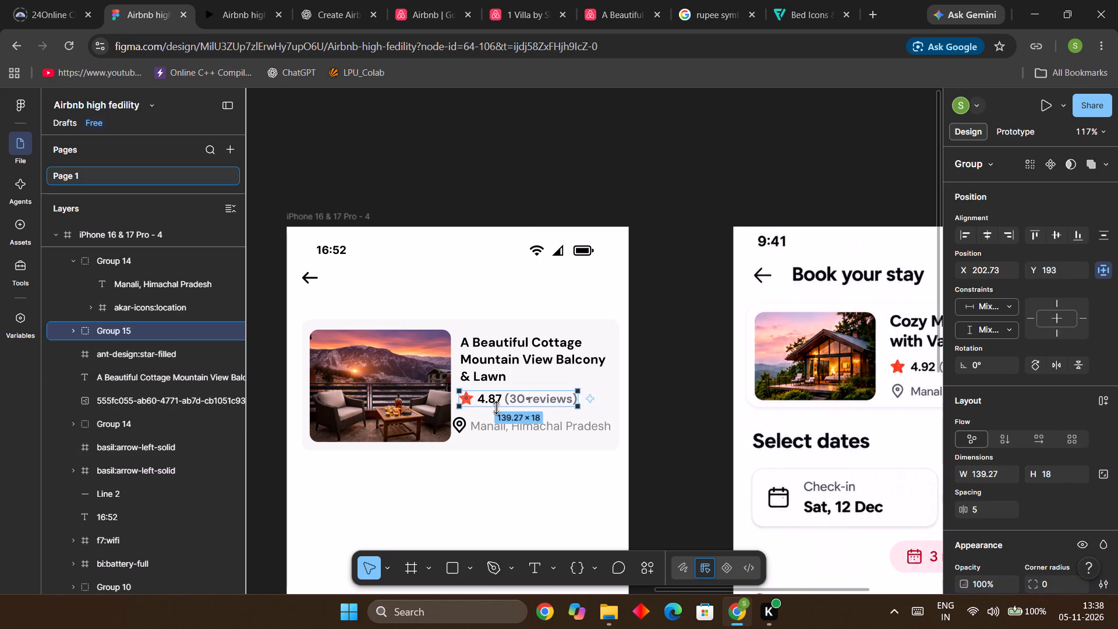
pyautogui.press('Left')
pyautogui.press('Left')
pyautogui.press('Left')
pyautogui.press('Right')
pyautogui.press('Right')
pyautogui.press('Right')
pyautogui.press('Right')
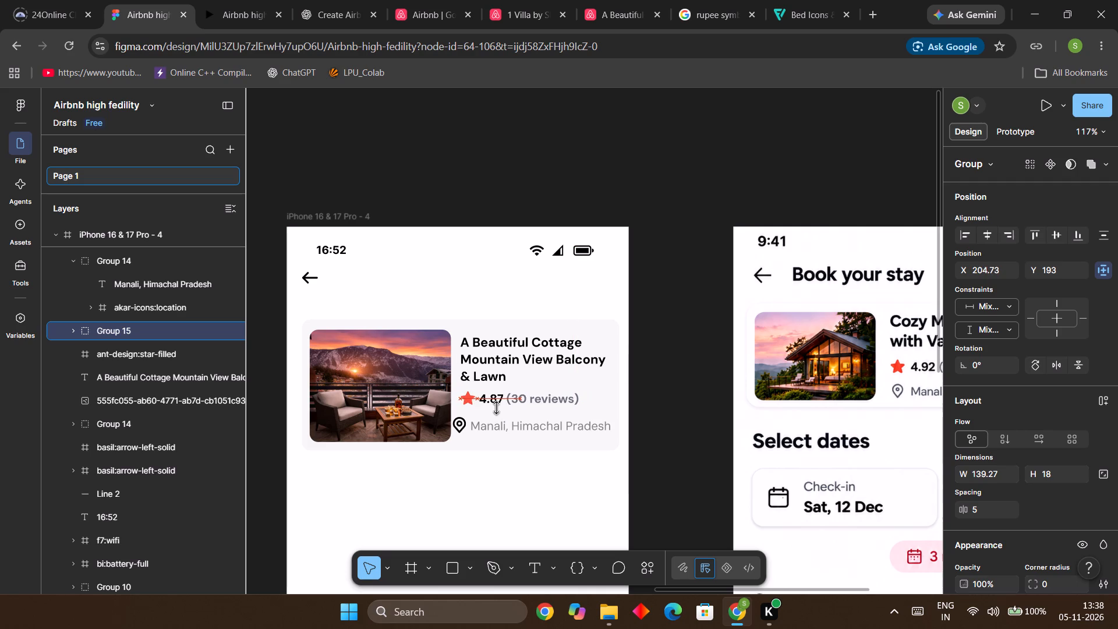
pyautogui.press('Right')
pyautogui.press('Right')
pyautogui.press('Right')
pyautogui.press('Left')
pyautogui.press('Left')
pyautogui.press('Left')
pyautogui.press('Left')
pyautogui.press('Left')
pyautogui.press('Right')
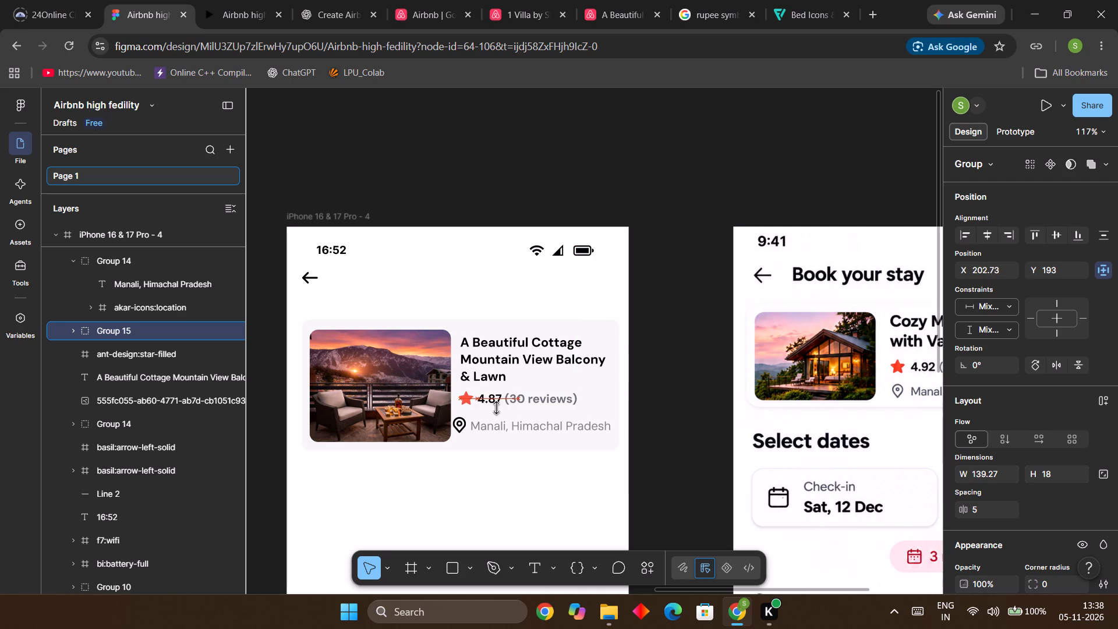
pyautogui.click(640, 388)
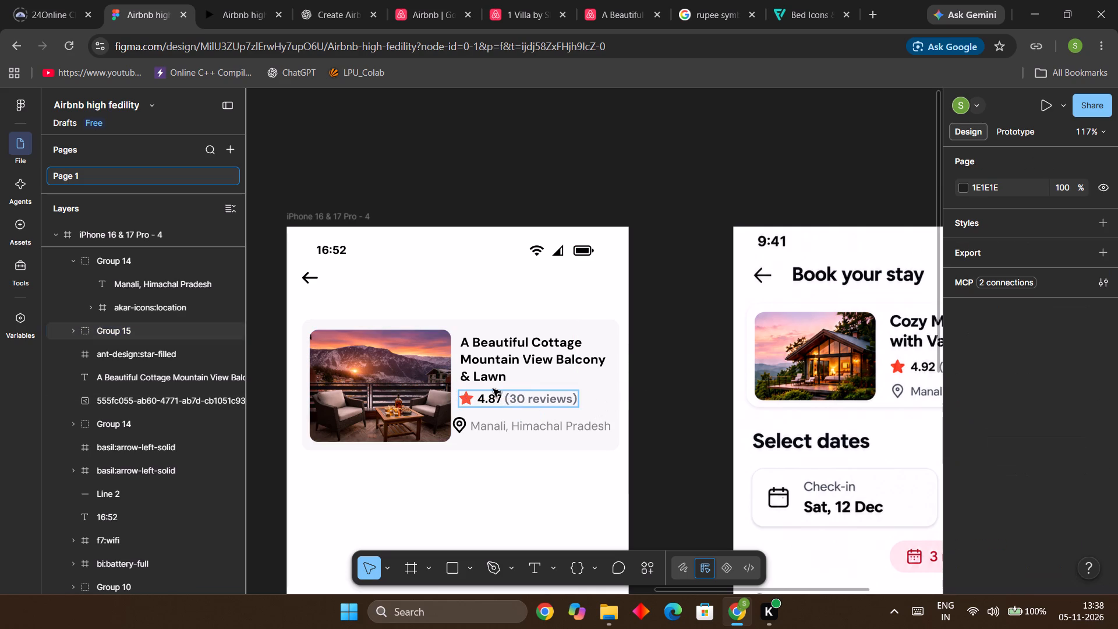
# Nudge the card's location row away from the photo to X 201, lining its pin up with the star.
pyautogui.click(501, 423)
pyautogui.press('Right')
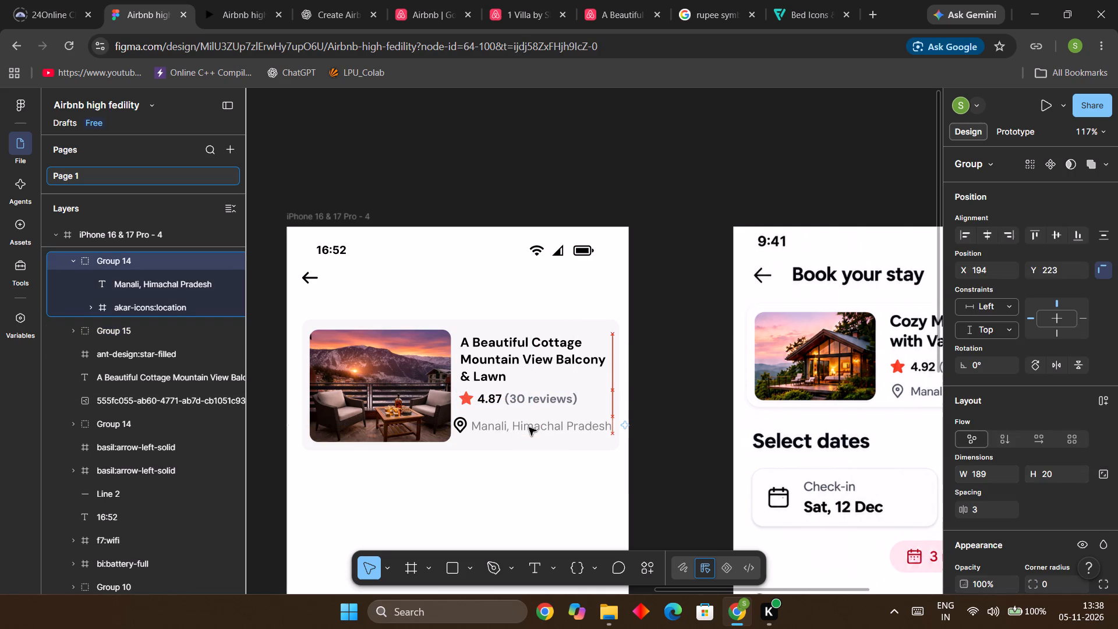
pyautogui.press('Right')
pyautogui.press('Right')
pyautogui.press('Right')
pyautogui.press('Right')
pyautogui.press('Right')
pyautogui.press('Right')
pyautogui.press('Right')
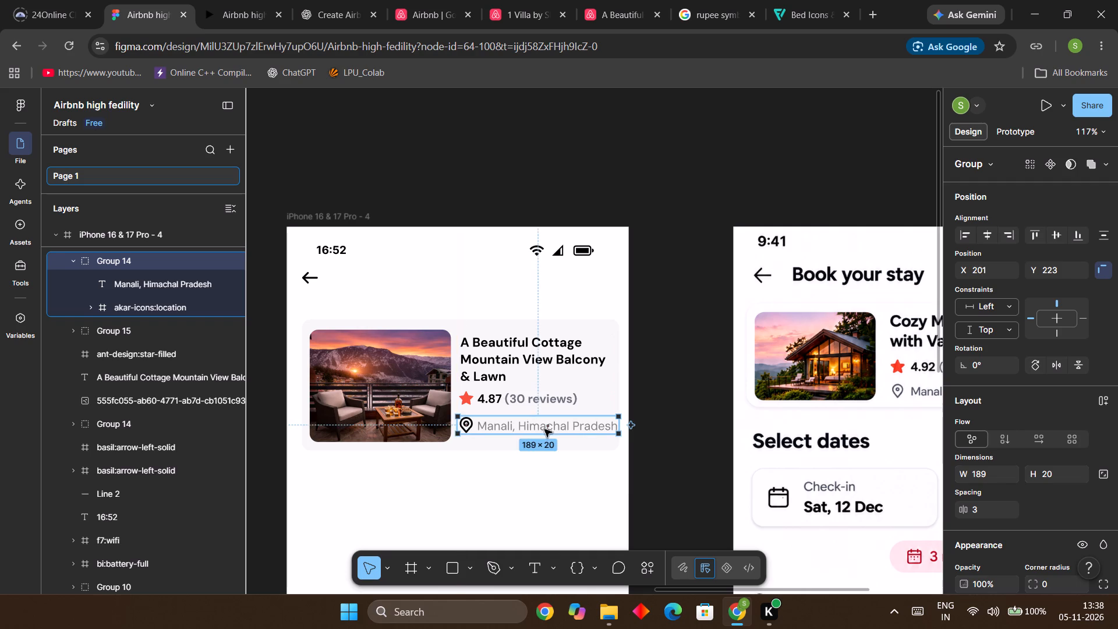
pyautogui.click(699, 445)
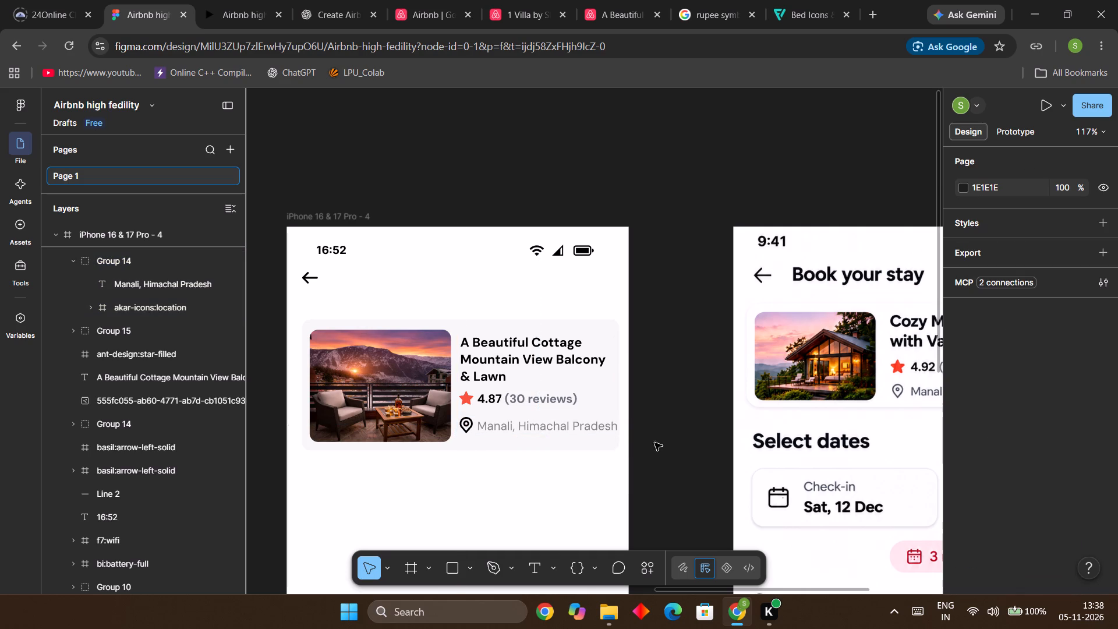
pyautogui.click(588, 439)
pyautogui.click(628, 354)
pyautogui.click(687, 345)
# Unlock the grey background rectangle of the property card.
pyautogui.keyDown('ctrl'); pyautogui.scroll(-6, 688, 343); pyautogui.keyUp('ctrl')
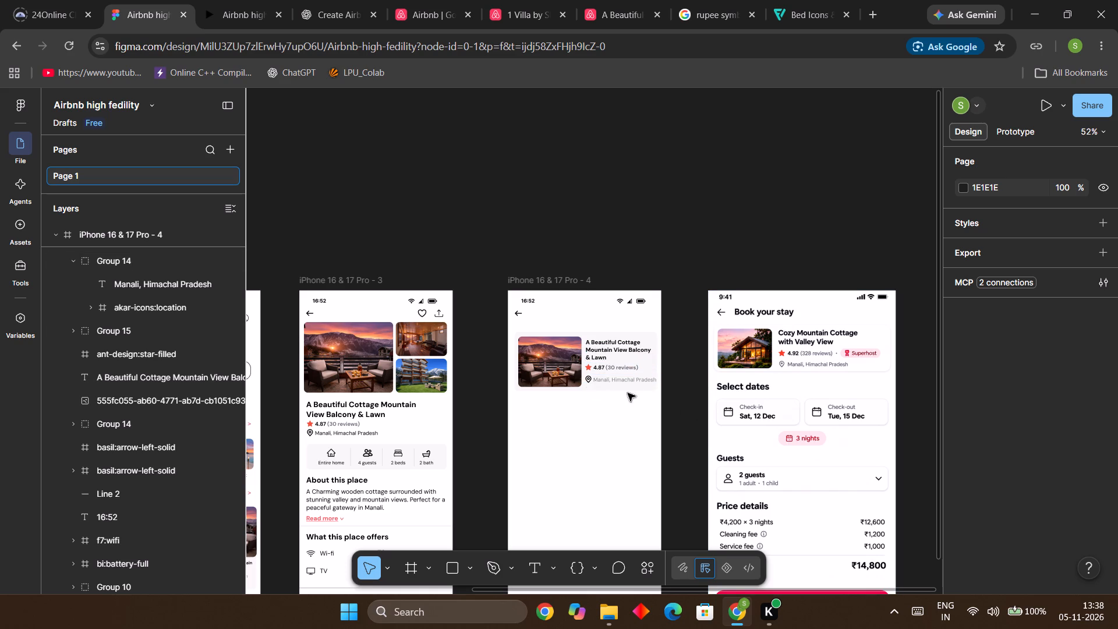
pyautogui.click(652, 369)
pyautogui.rightClick(652, 368)
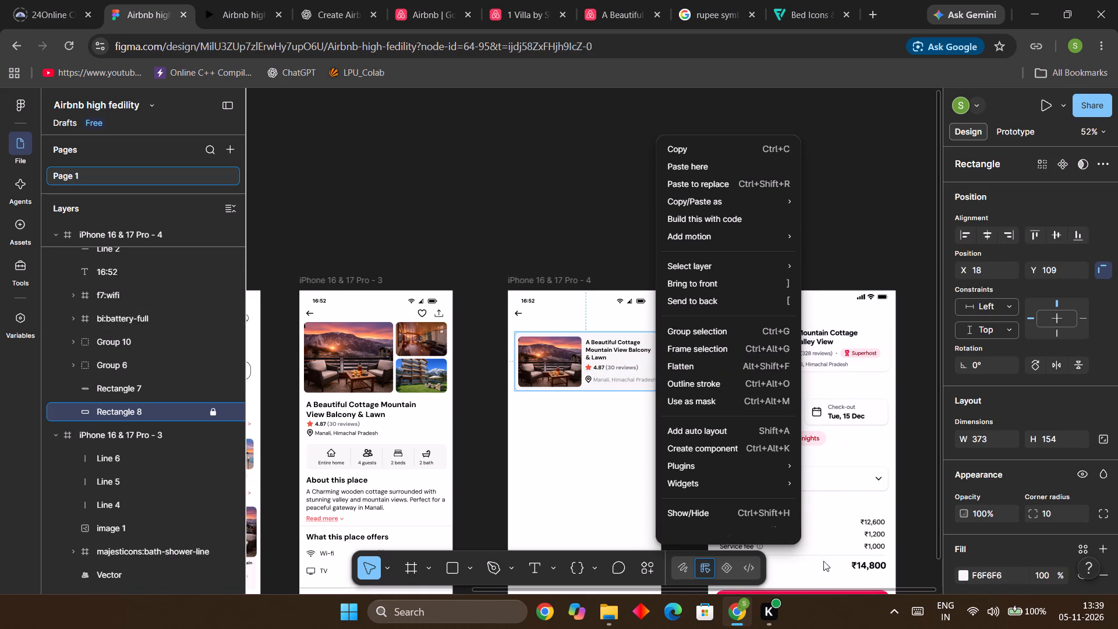
pyautogui.scroll(-7, 641, 278)
pyautogui.scroll(-8, 837, 372)
pyautogui.scroll(-8, 678, 475)
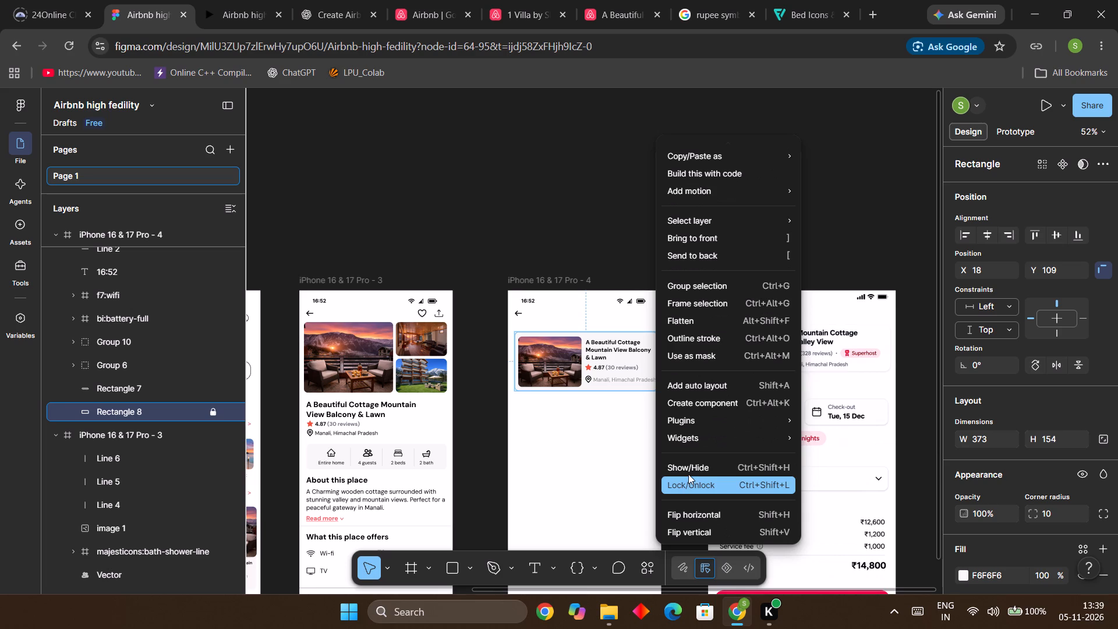
pyautogui.click(689, 474)
# Resize the property card's background rectangle to 372 wide, keeping its height at 154.
pyautogui.click(655, 366)
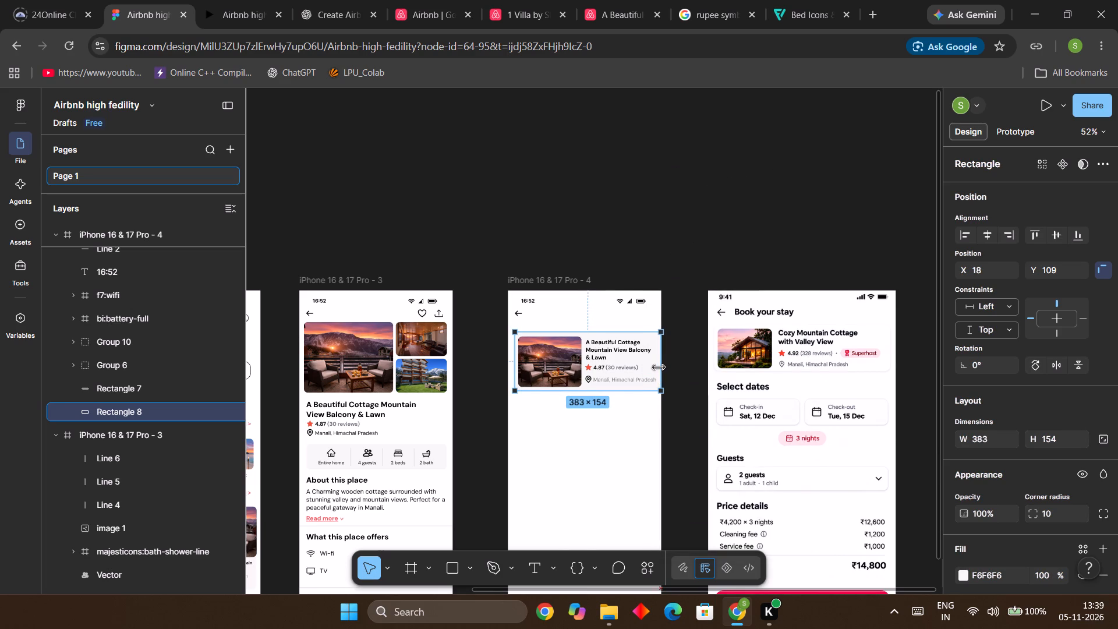
pyautogui.click(674, 370)
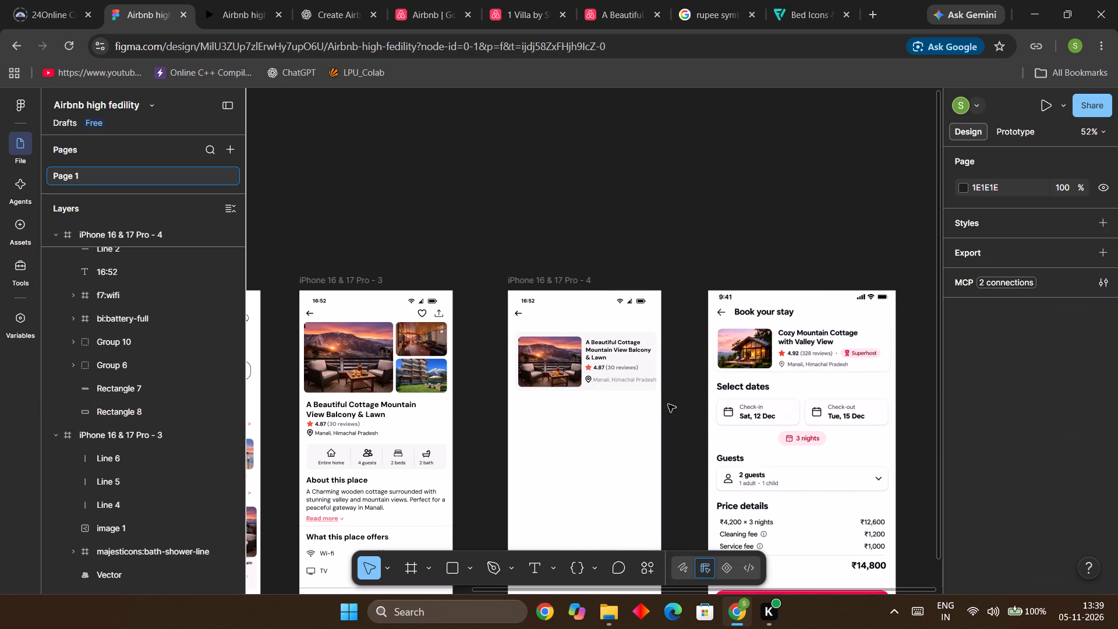
pyautogui.keyDown('ctrl'); pyautogui.scroll(6, 677, 420); pyautogui.keyUp('ctrl')
pyautogui.click(601, 260)
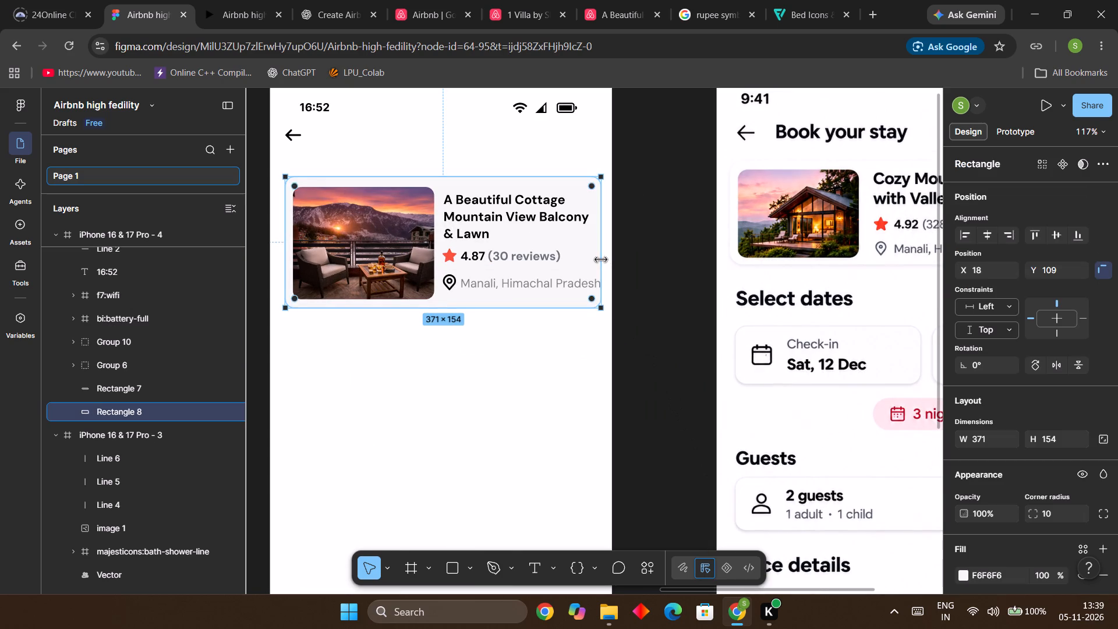
pyautogui.click(601, 260)
pyautogui.click(622, 264)
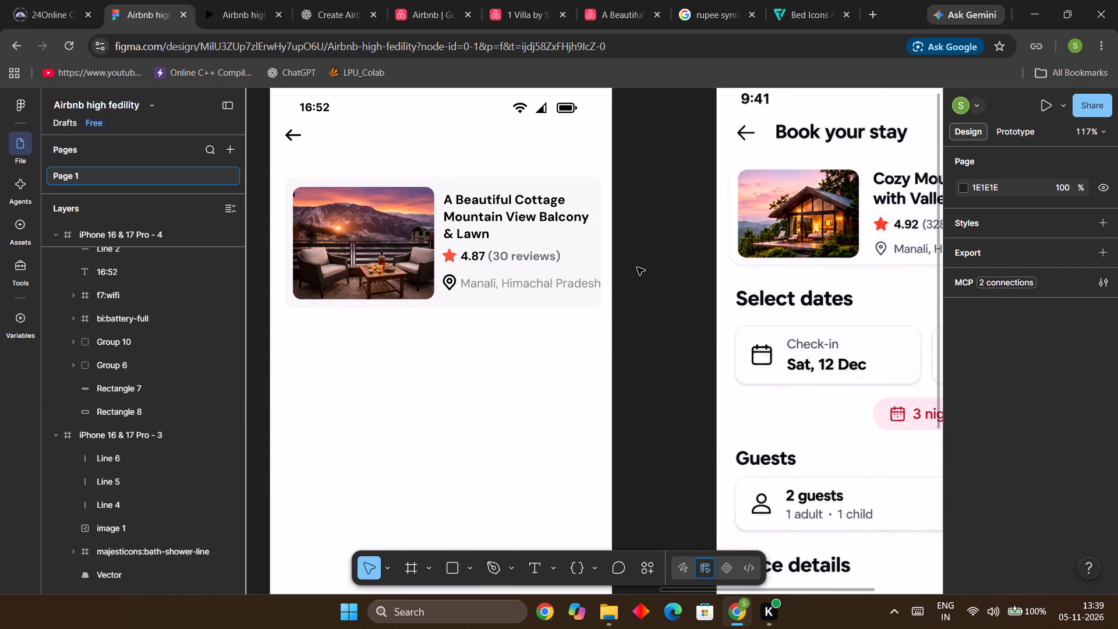
pyautogui.click(589, 256)
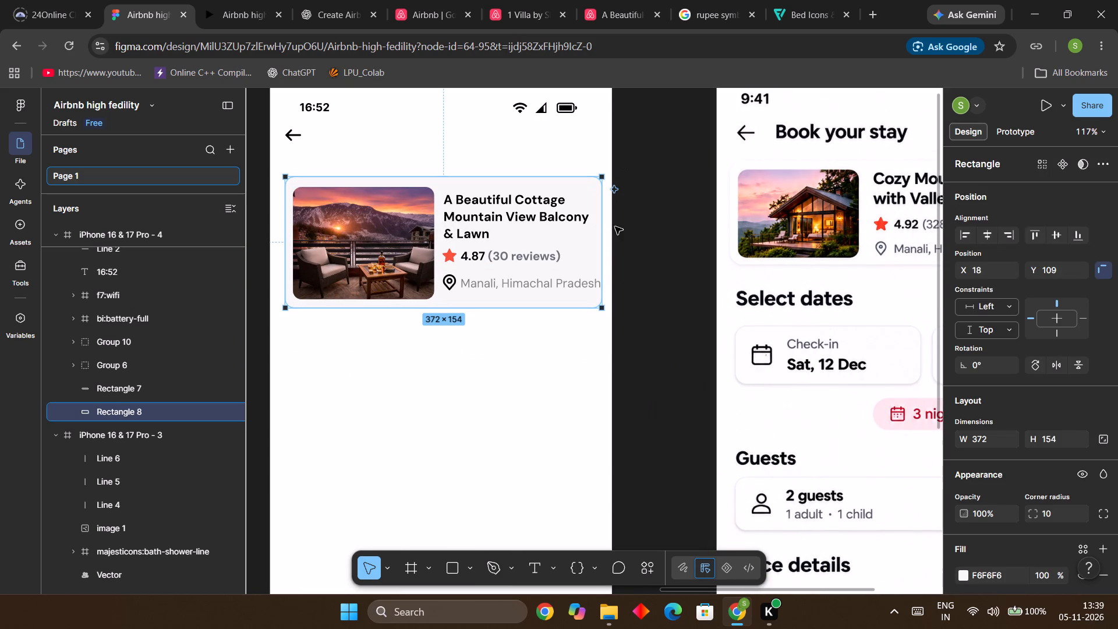
pyautogui.click(675, 249)
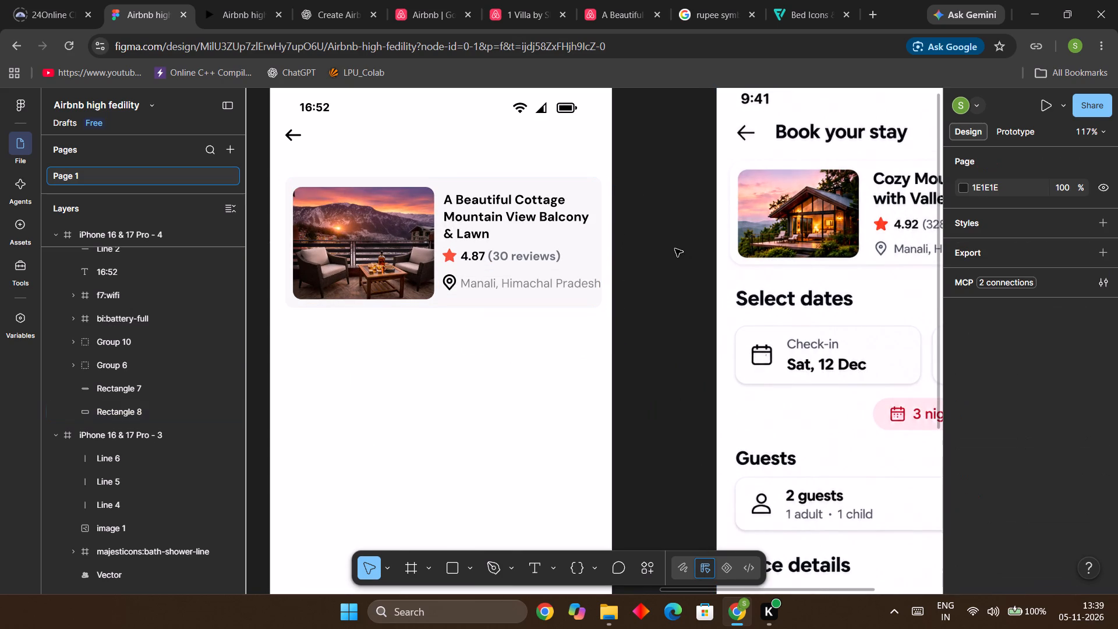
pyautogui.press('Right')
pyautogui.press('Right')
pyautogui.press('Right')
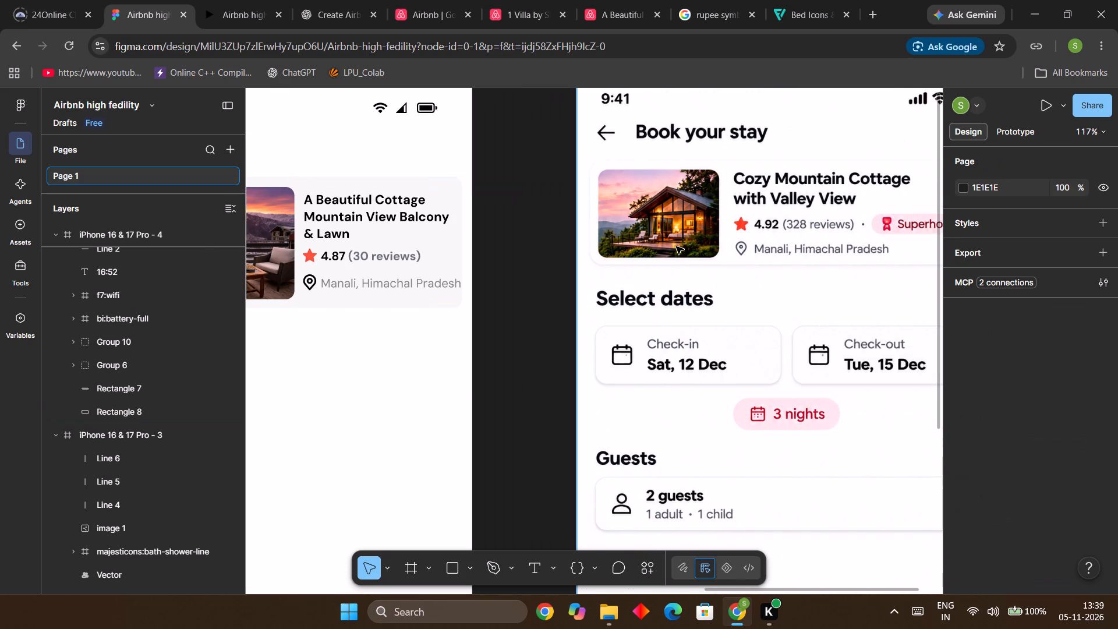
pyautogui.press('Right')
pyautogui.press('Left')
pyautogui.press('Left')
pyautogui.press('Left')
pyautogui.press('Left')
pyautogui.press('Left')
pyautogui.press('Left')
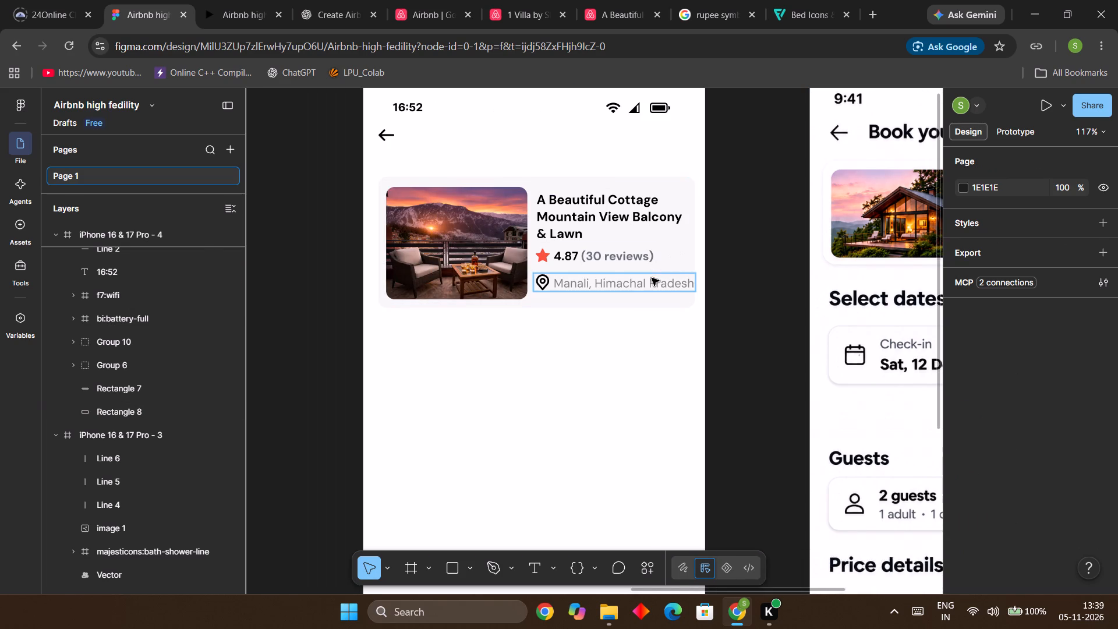
# Set the font size of the card's "Manali, Himachal Pradesh" text to 13.
pyautogui.click(652, 278)
pyautogui.scroll(-7, 1003, 408)
pyautogui.scroll(-3, 1053, 430)
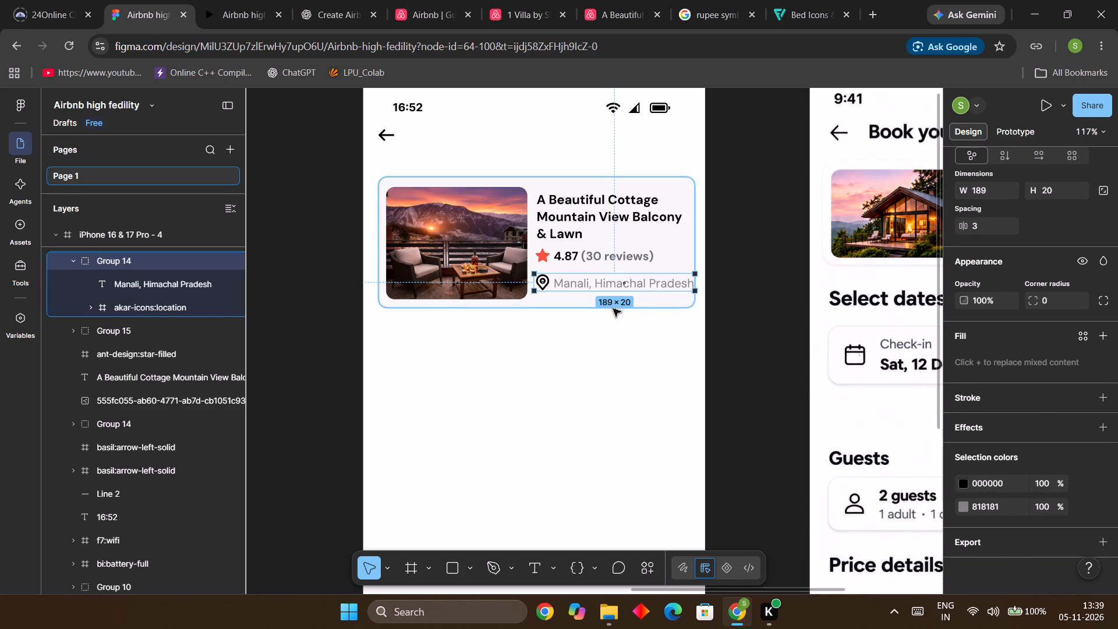
pyautogui.doubleClick(646, 288)
pyautogui.doubleClick(648, 288)
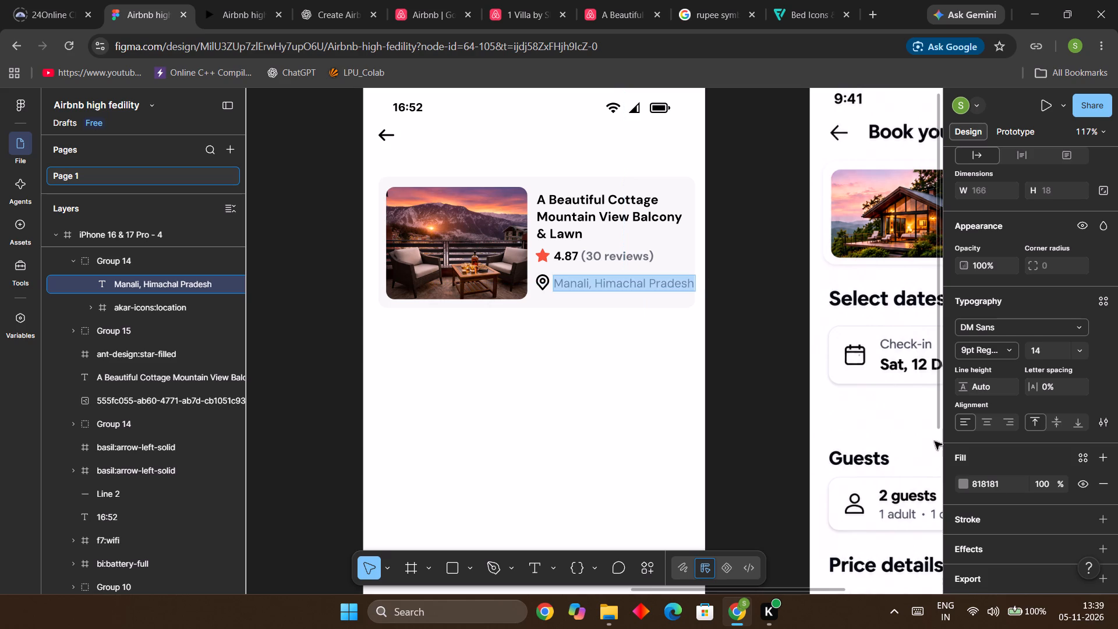
pyautogui.scroll(-5, 968, 485)
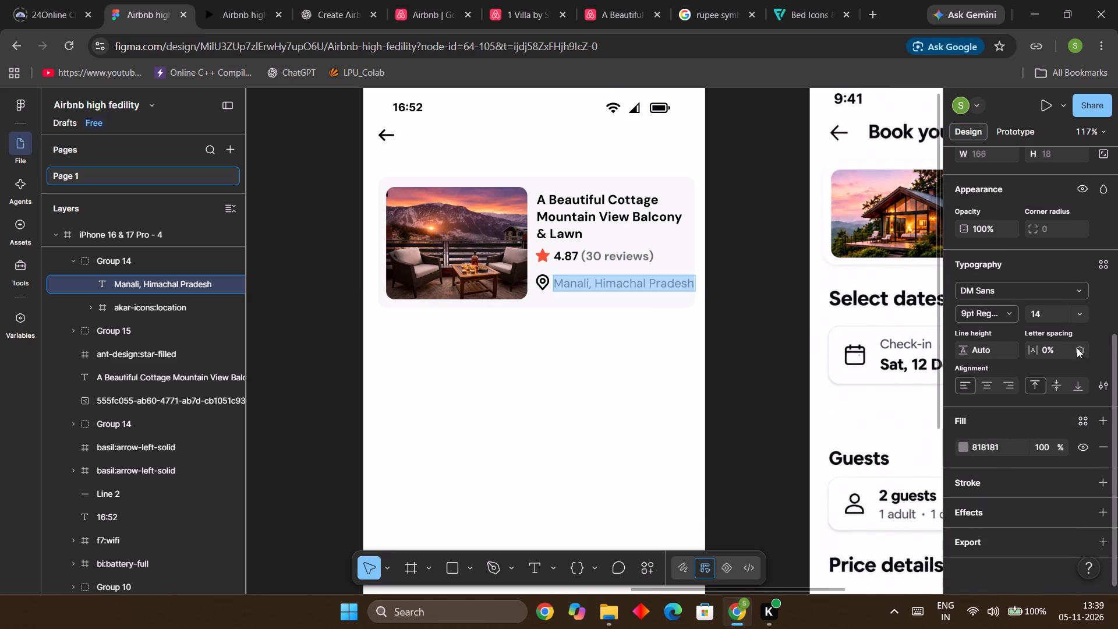
pyautogui.click(1085, 314)
pyautogui.click(1080, 302)
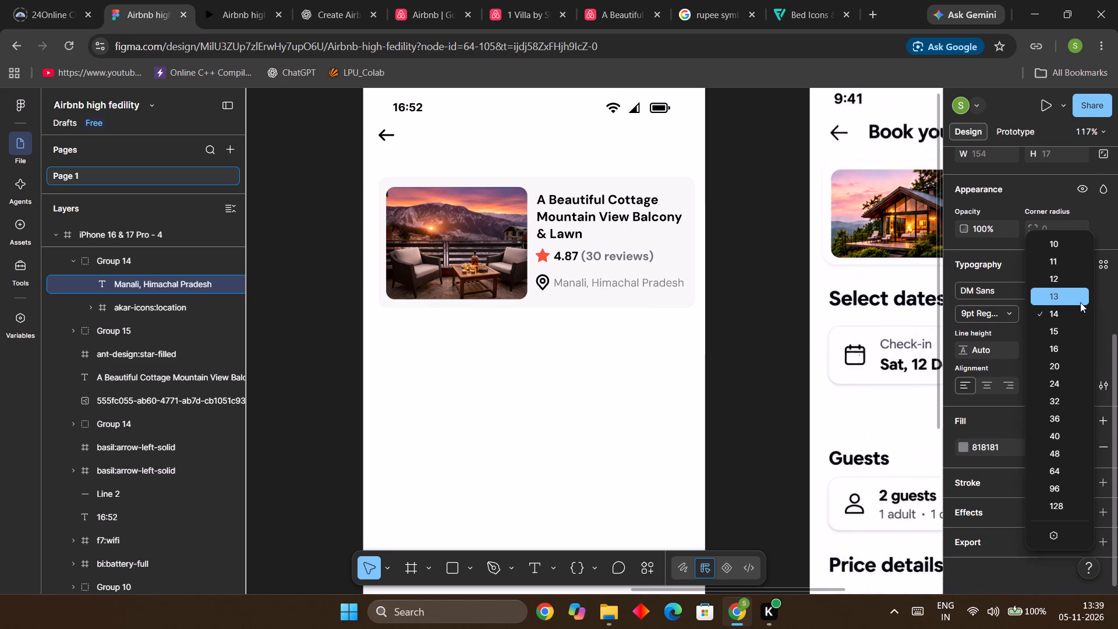
pyautogui.click(779, 340)
pyautogui.click(779, 340)
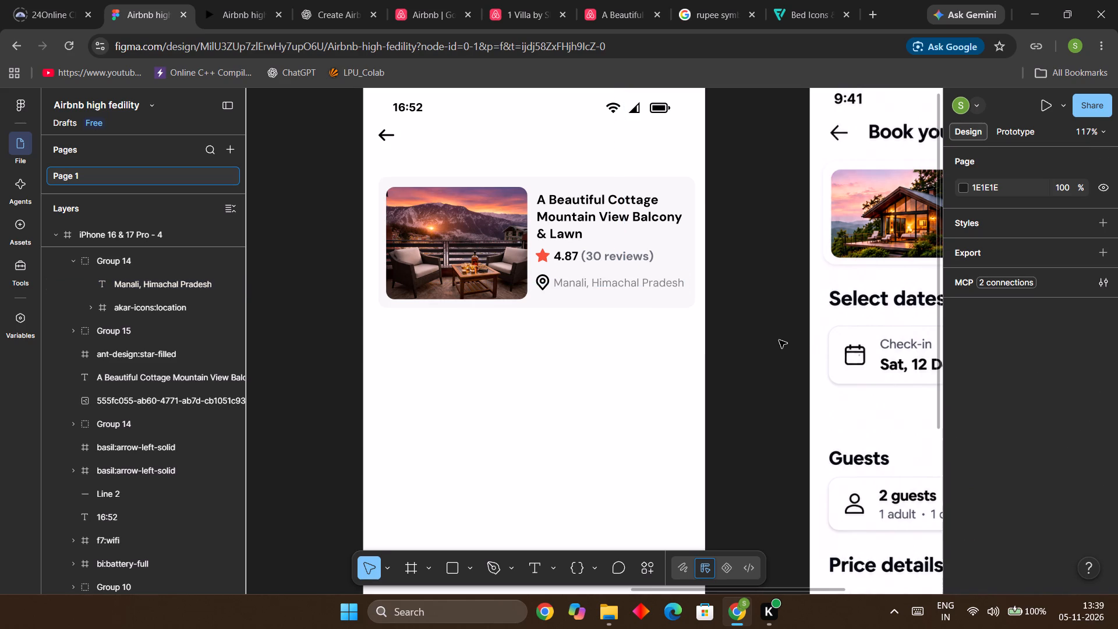
# Add a "Select dates" text below the property card in the iPhone 16 & 17 Pro - 4 frame.
pyautogui.keyDown('ctrl'); pyautogui.scroll(-7, 779, 340); pyautogui.keyUp('ctrl')
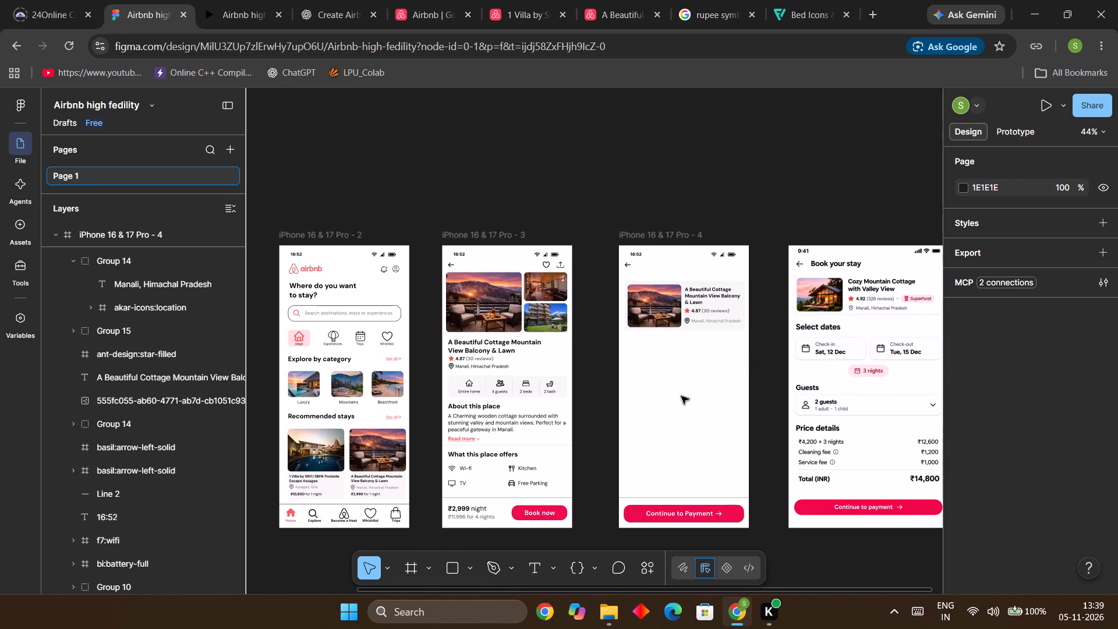
pyautogui.click(533, 562)
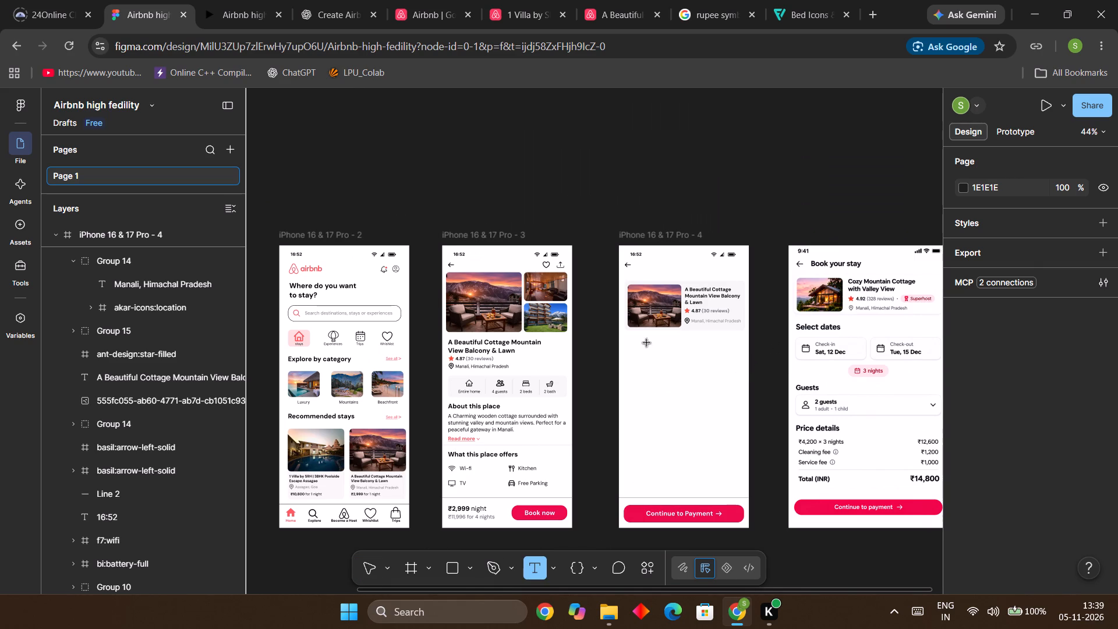
pyautogui.click(647, 343)
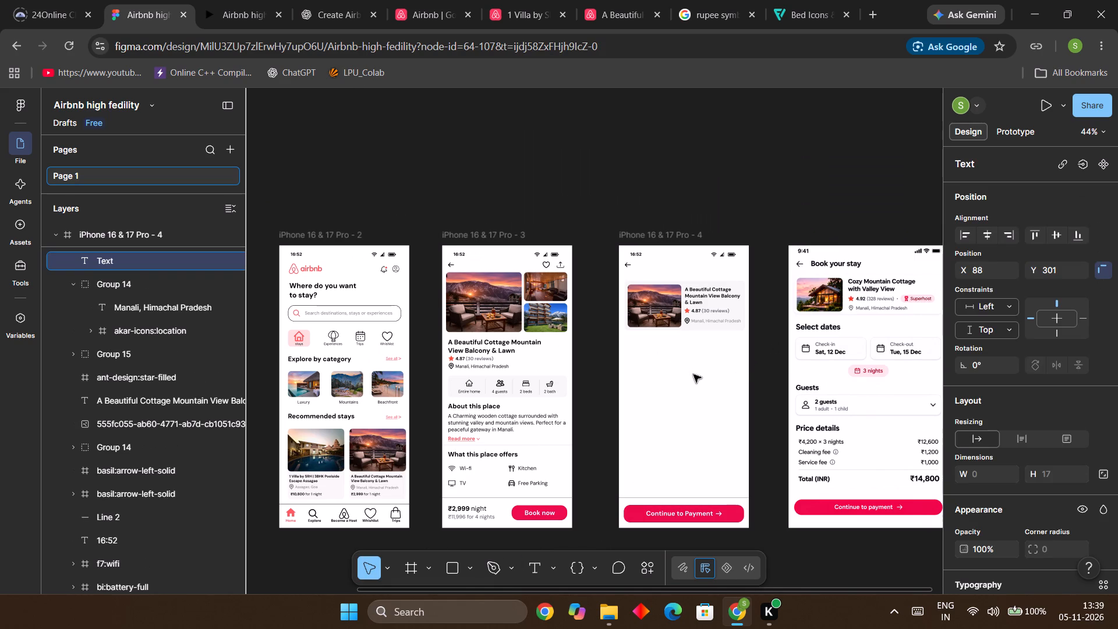
pyautogui.hotkey('shift', 's')
pyautogui.write('elect')
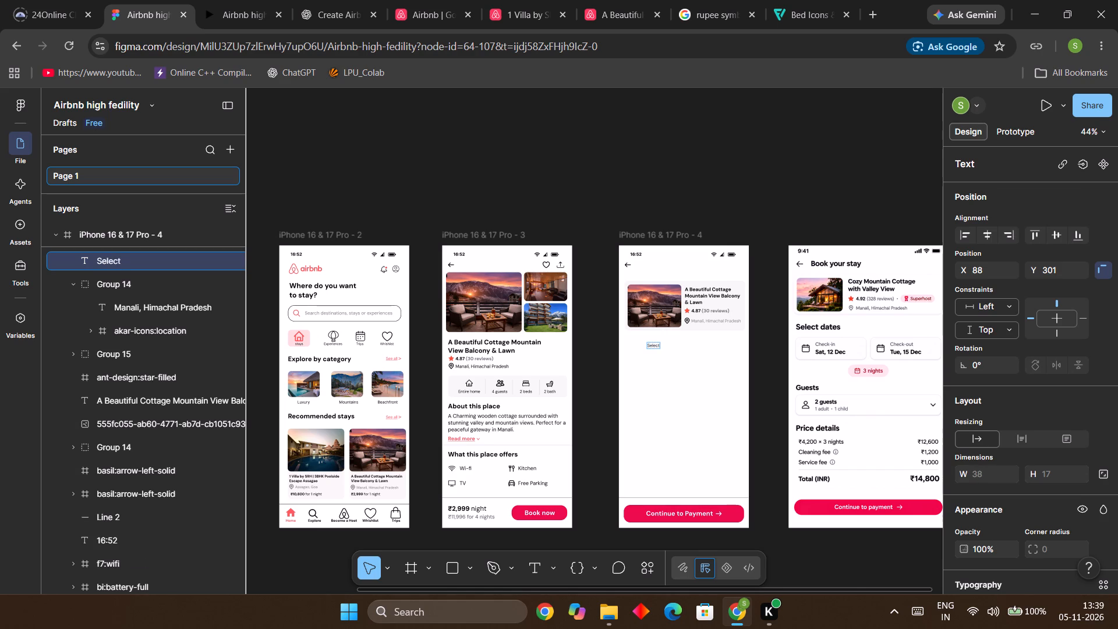
pyautogui.press('space')
pyautogui.write('dates')
# Make the "Select dates" heading bold and set its font size to 20.
pyautogui.hotkey('ctrl', 'a')
pyautogui.hotkey('ctrl', 'b')
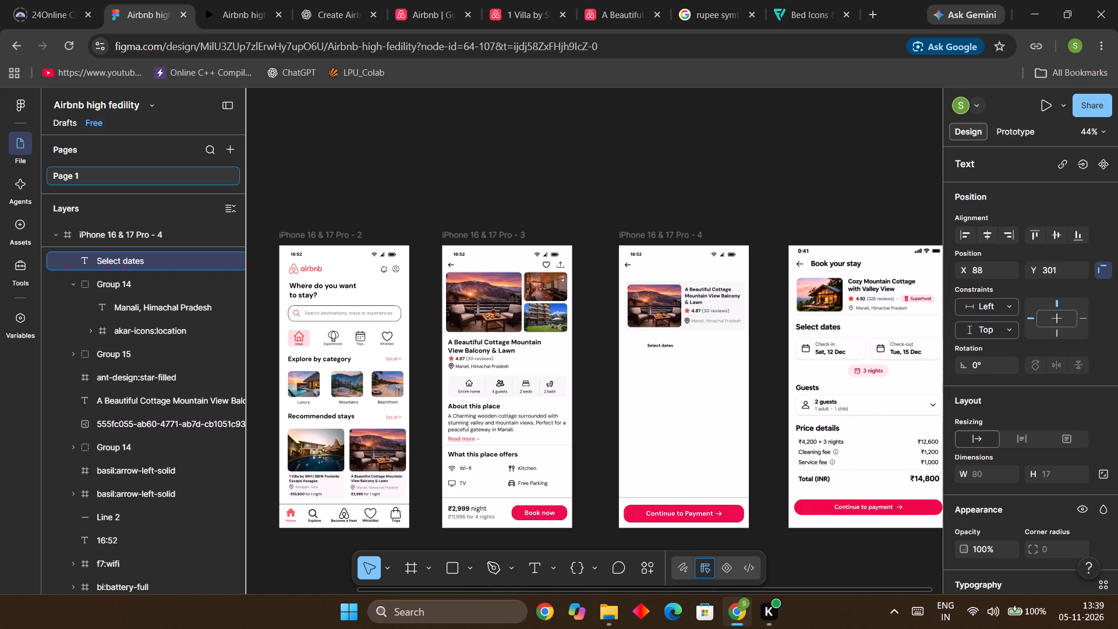
pyautogui.scroll(-3, 951, 426)
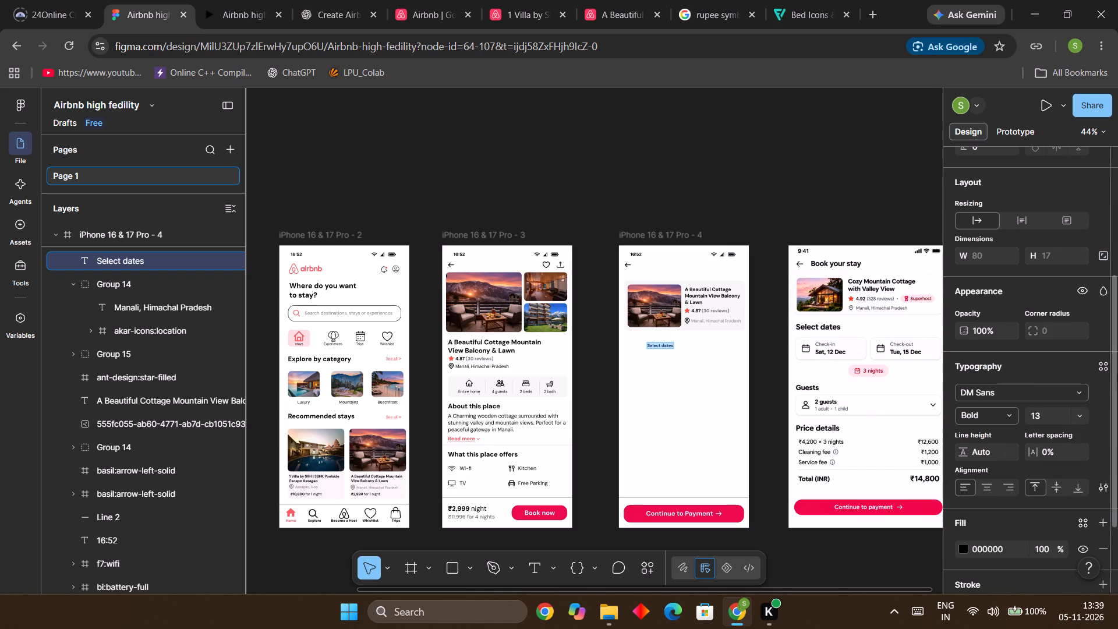
pyautogui.click(1086, 421)
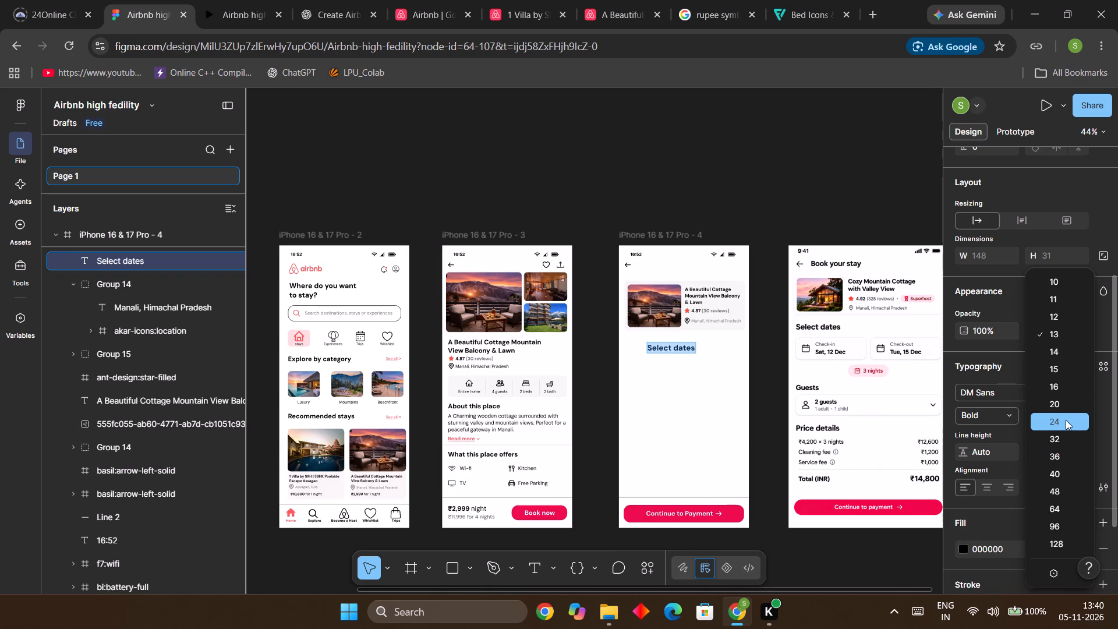
pyautogui.click(1066, 406)
pyautogui.click(755, 376)
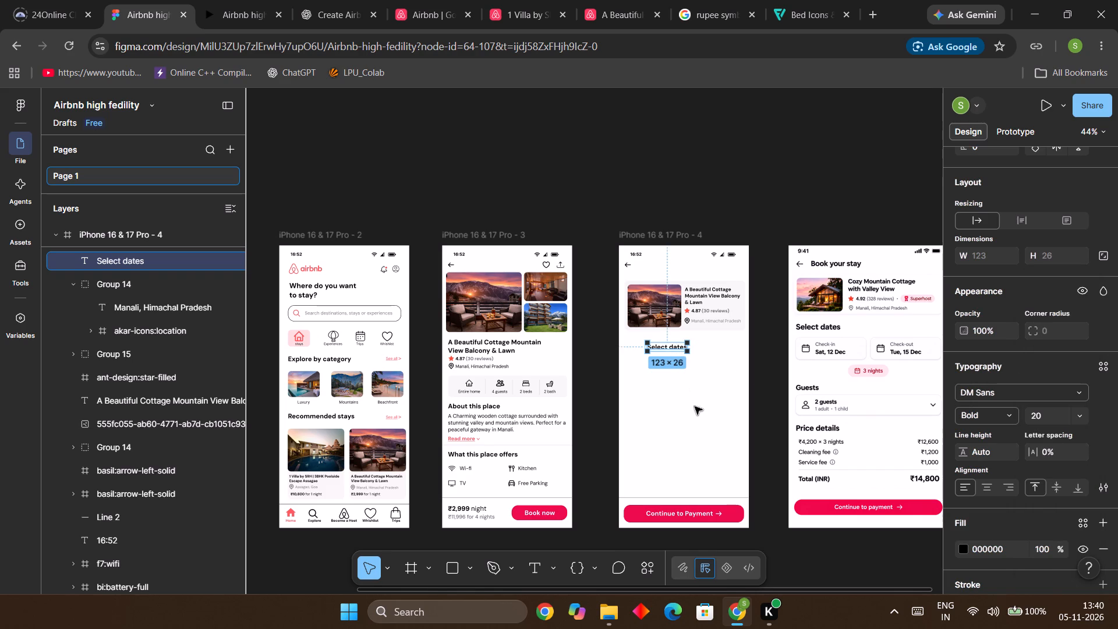
pyautogui.keyDown('shift'); pyautogui.scroll(4, 695, 407); pyautogui.keyUp('shift')
pyautogui.keyDown('ctrl'); pyautogui.scroll(3, 798, 430); pyautogui.keyUp('ctrl')
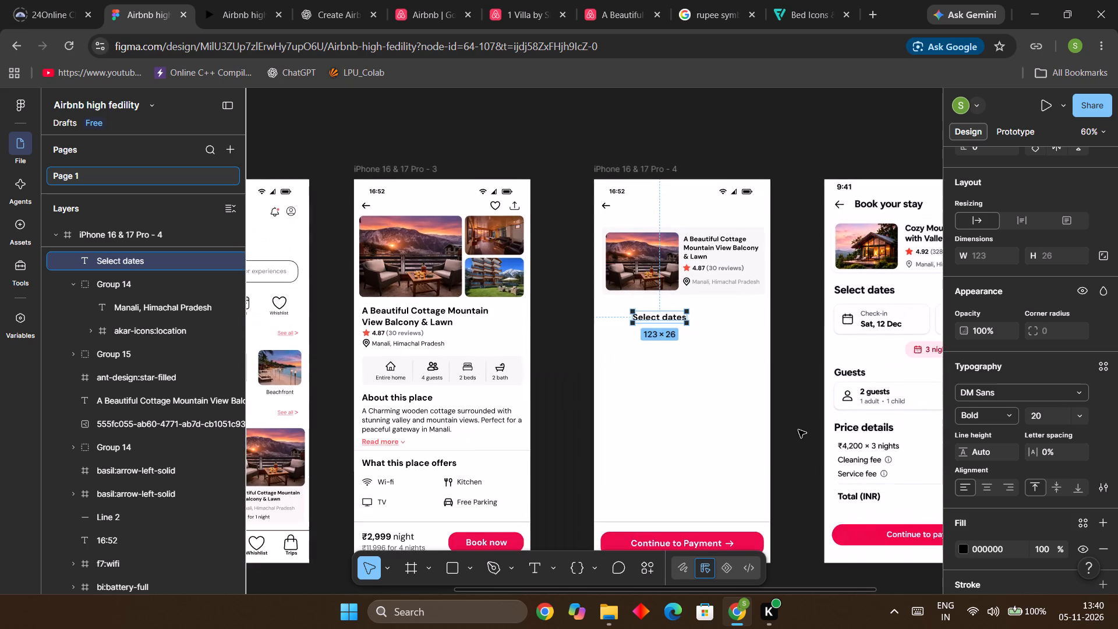
# Move the "Select dates" heading to X 30, Y 272, just beneath the property card and near its left edge.
pyautogui.keyDown('ctrl'); pyautogui.scroll(2, 798, 430); pyautogui.keyUp('ctrl')
pyautogui.click(791, 356)
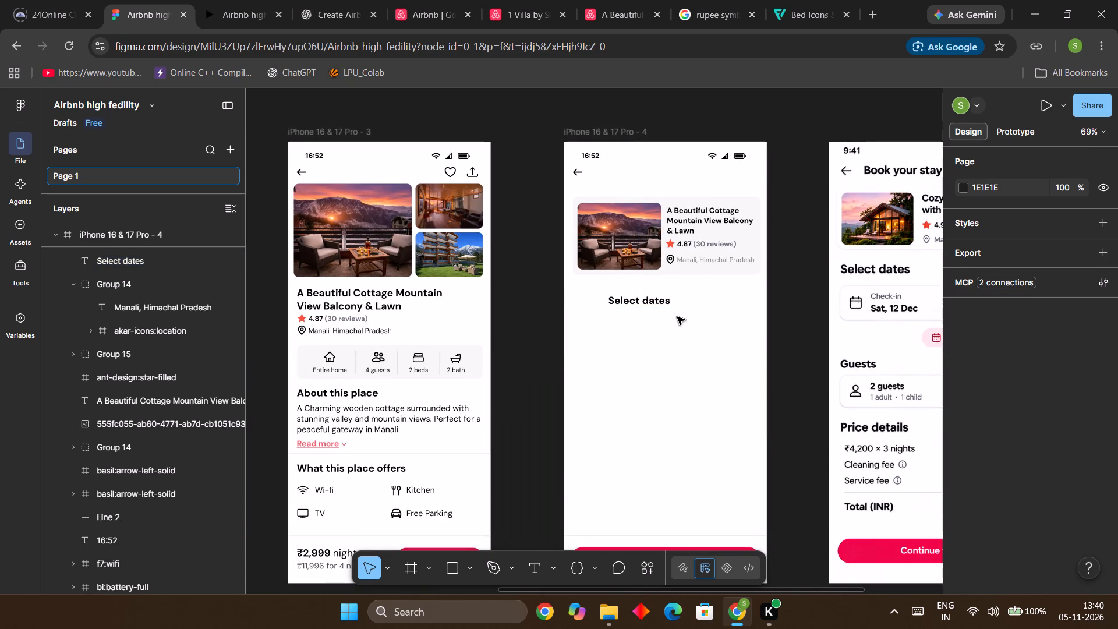
pyautogui.click(655, 306)
pyautogui.moveTo(646, 303); pyautogui.dragTo(617, 302)
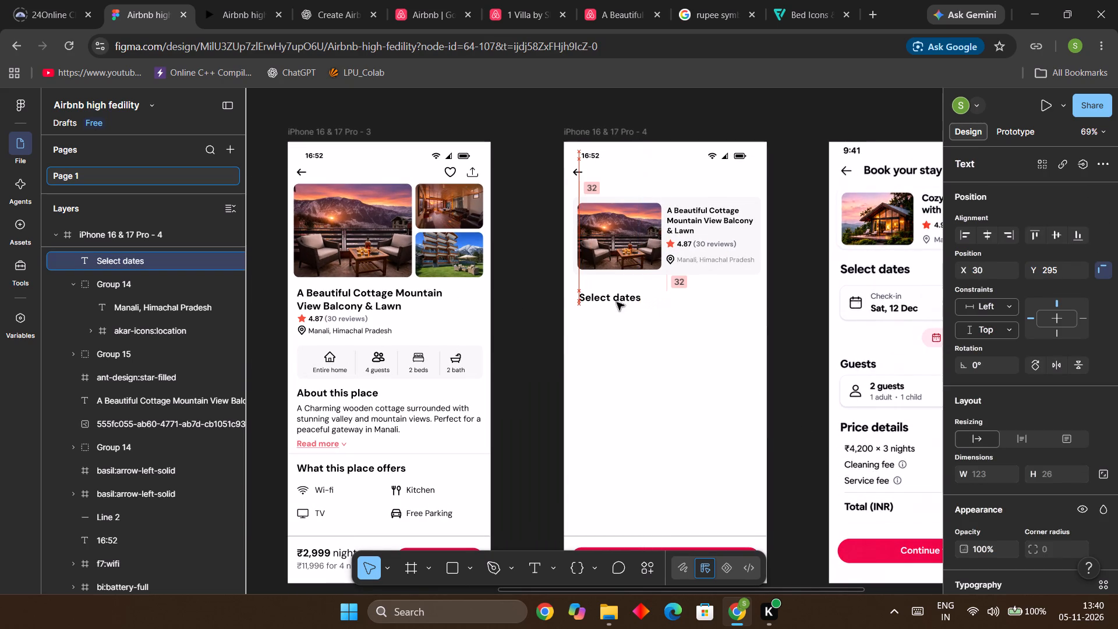
pyautogui.moveTo(617, 302); pyautogui.dragTo(617, 301)
pyautogui.moveTo(617, 301); pyautogui.dragTo(618, 292)
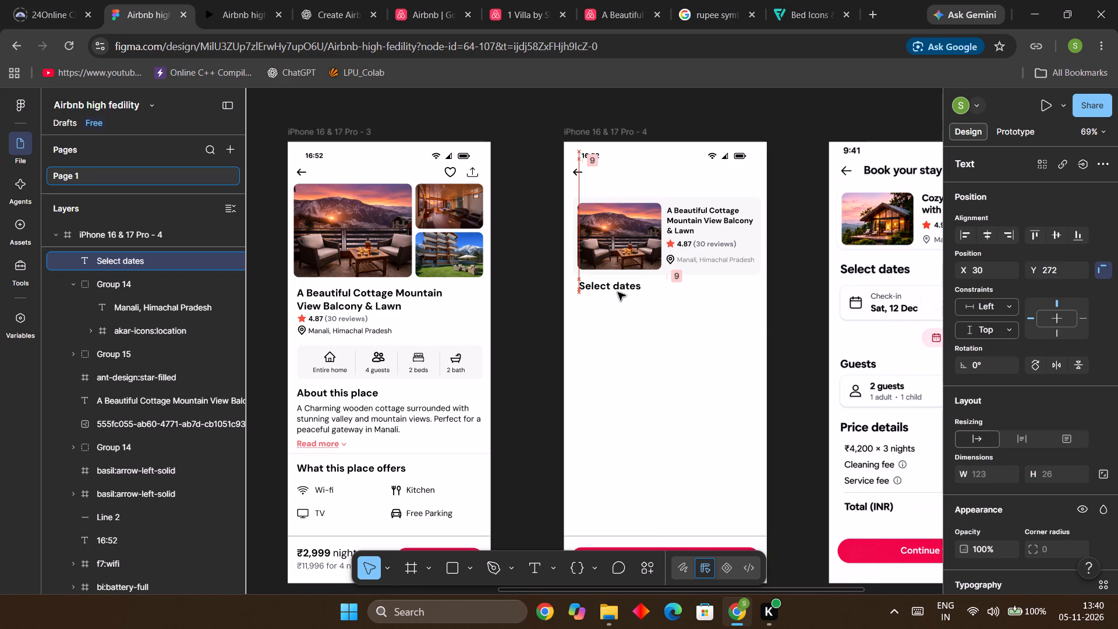
pyautogui.moveTo(618, 292); pyautogui.dragTo(618, 293)
pyautogui.click(801, 324)
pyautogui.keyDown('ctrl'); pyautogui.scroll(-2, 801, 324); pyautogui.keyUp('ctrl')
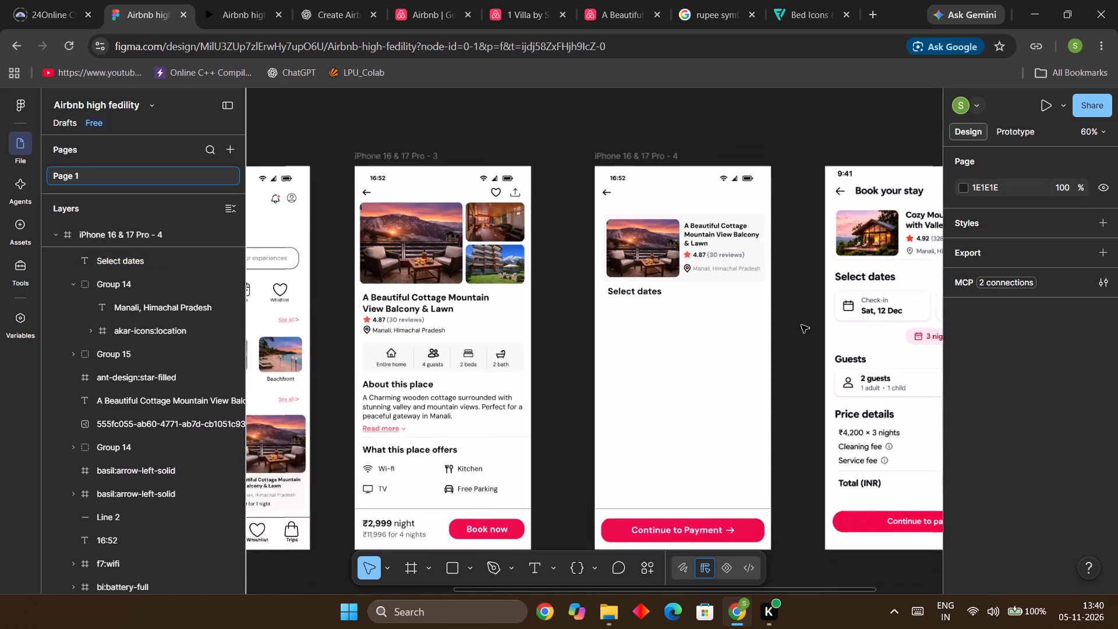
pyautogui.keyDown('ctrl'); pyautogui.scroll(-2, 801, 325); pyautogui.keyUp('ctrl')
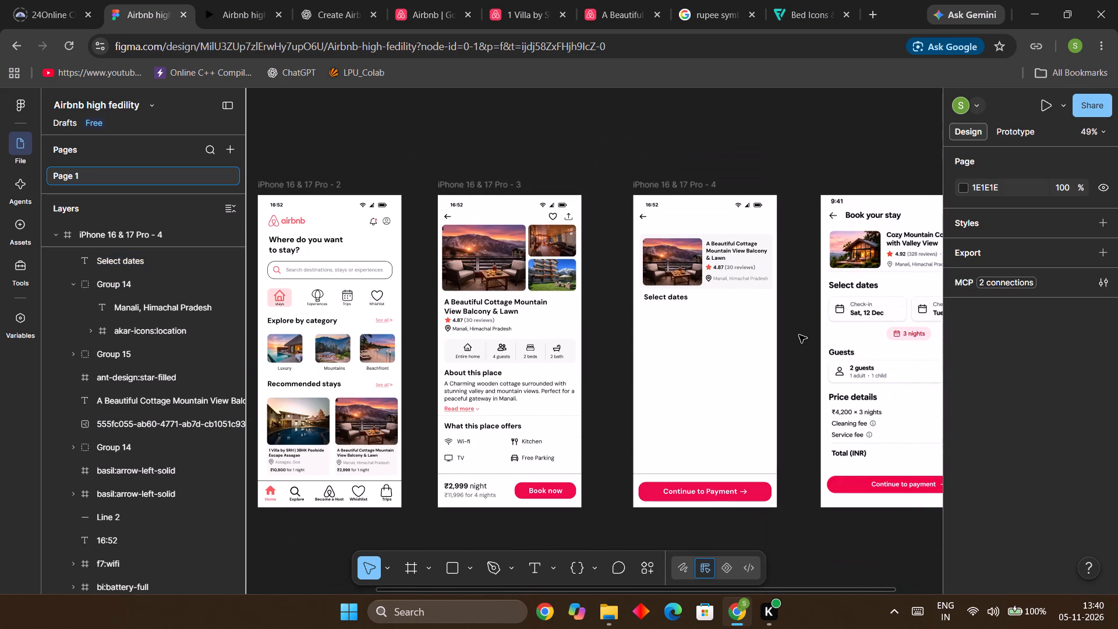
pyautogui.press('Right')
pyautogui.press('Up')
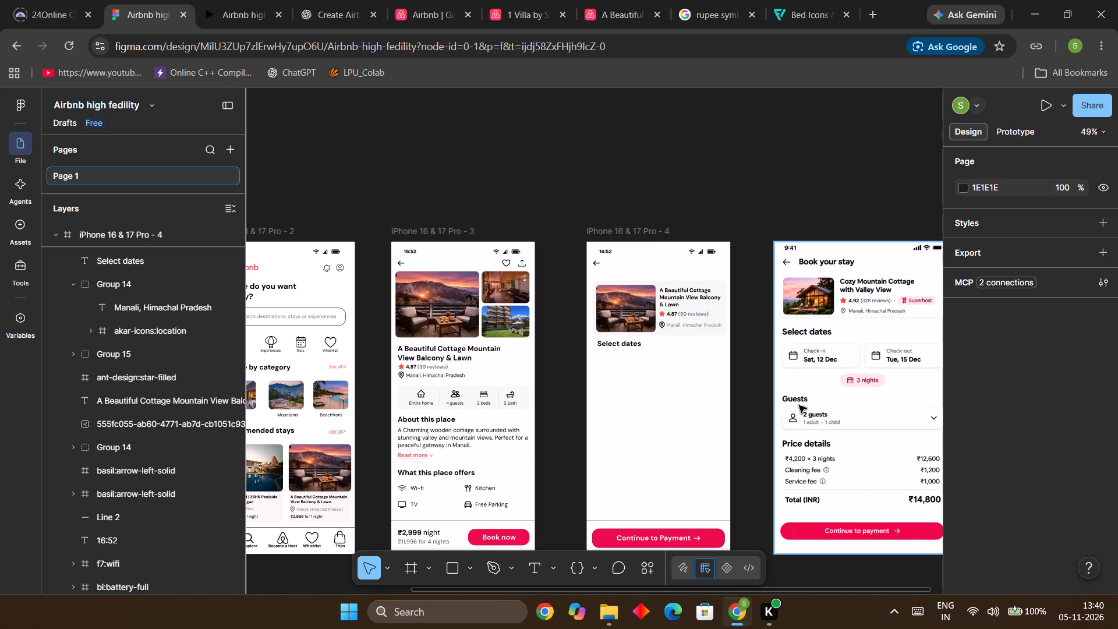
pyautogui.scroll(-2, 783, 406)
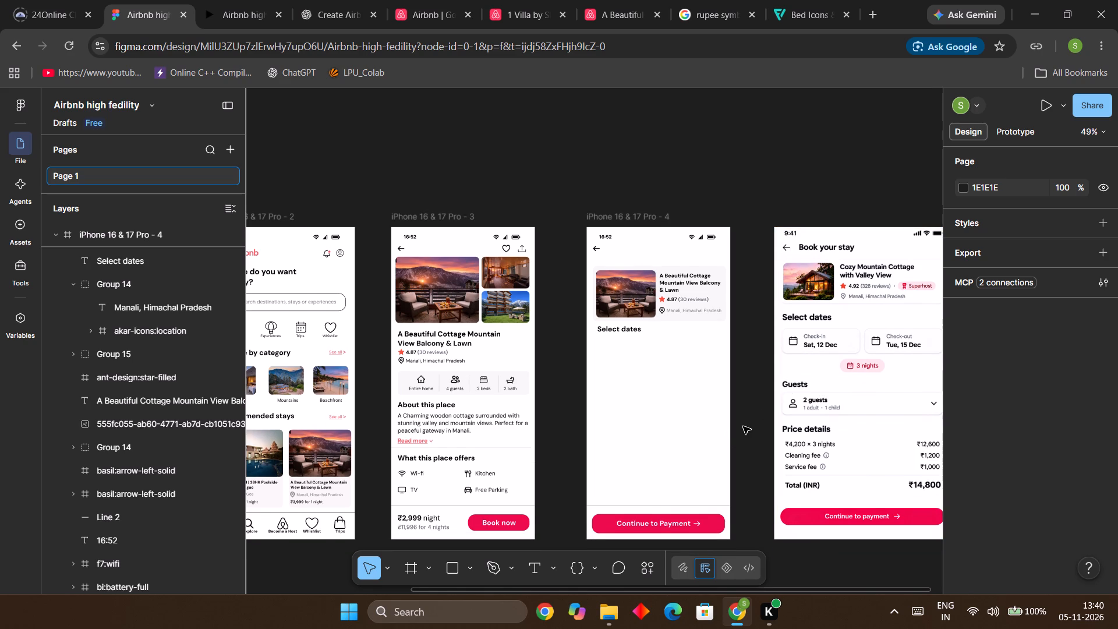
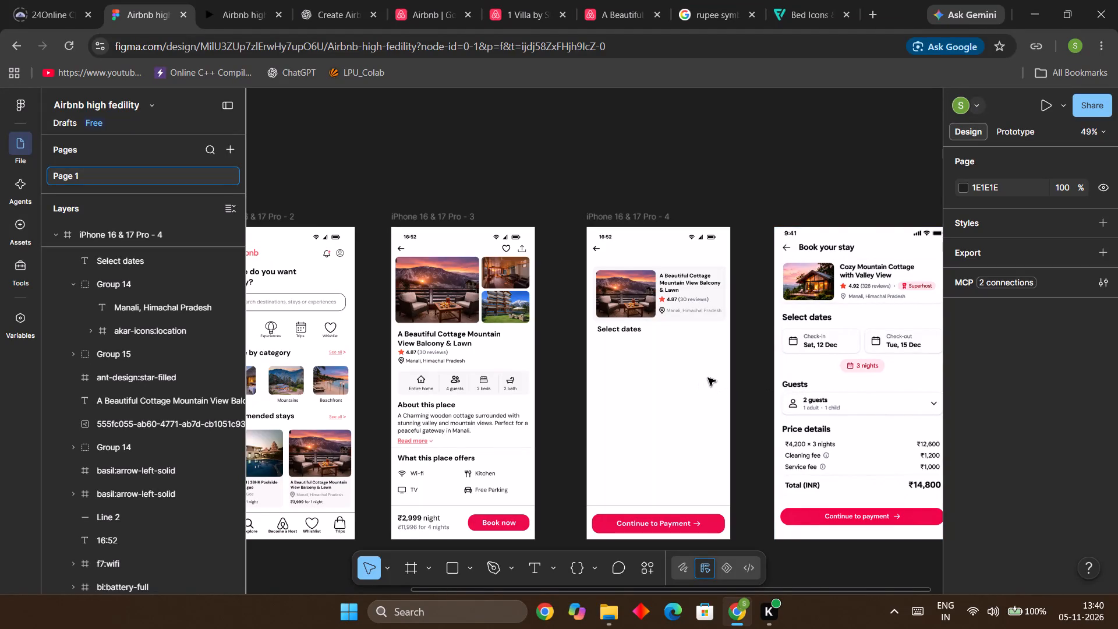
# Duplicate the "Select dates" heading in the iPhone 16 & 17 Pro - 4 frame and change the copy's text to "Book your stay".
pyautogui.click(631, 328)
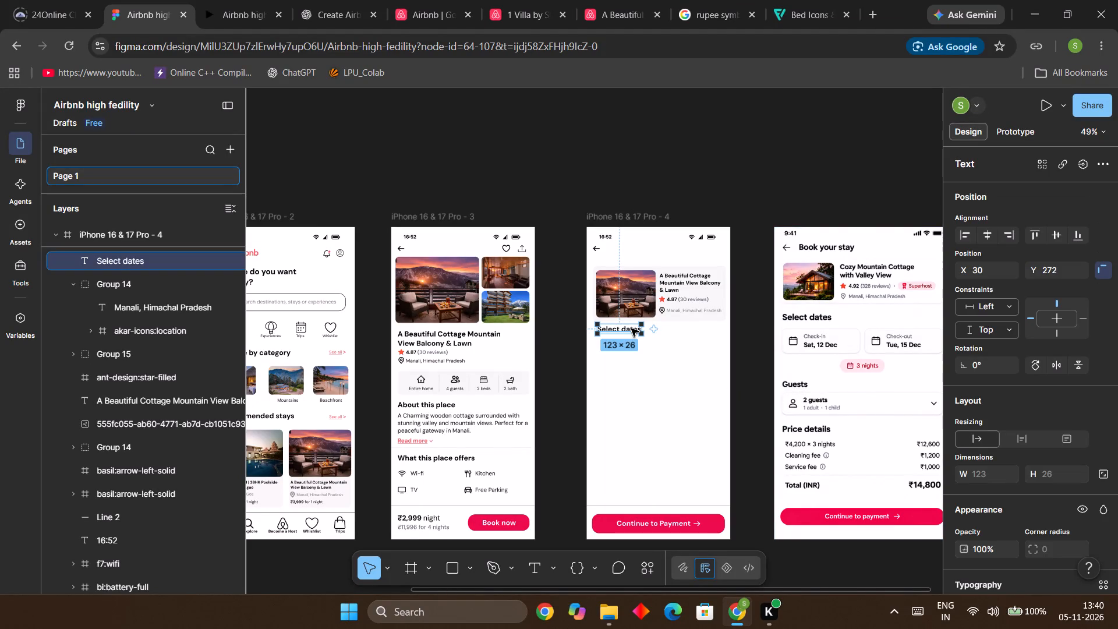
pyautogui.hotkey('ctrl', 'd')
pyautogui.moveTo(628, 330); pyautogui.dragTo(634, 366)
pyautogui.doubleClick(634, 366)
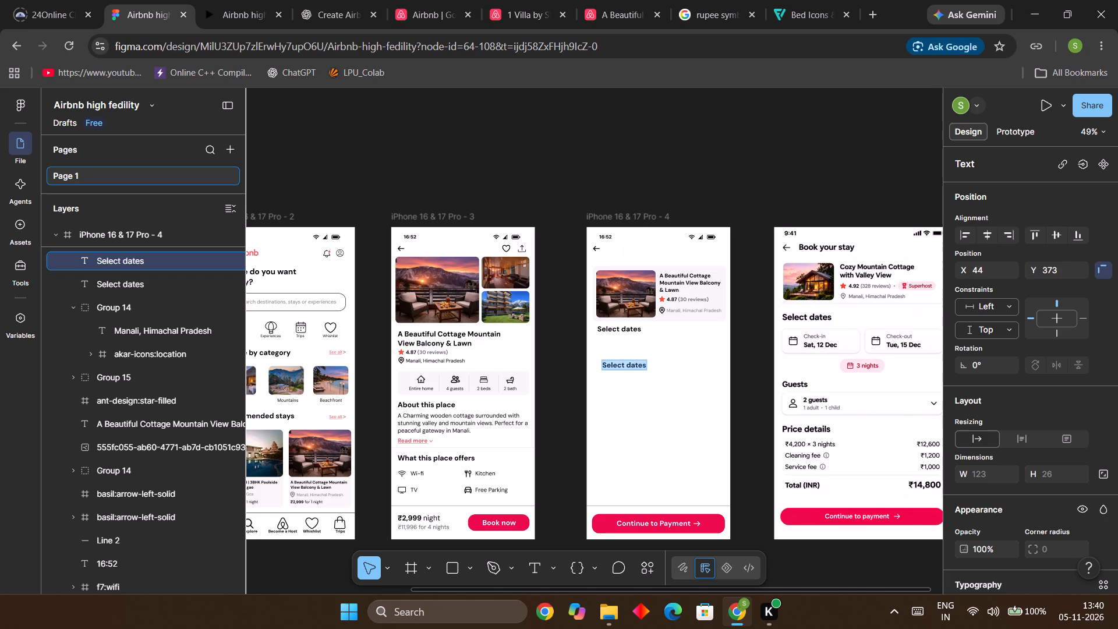
pyautogui.hotkey('shift', 'b')
pyautogui.write('ook your stay')
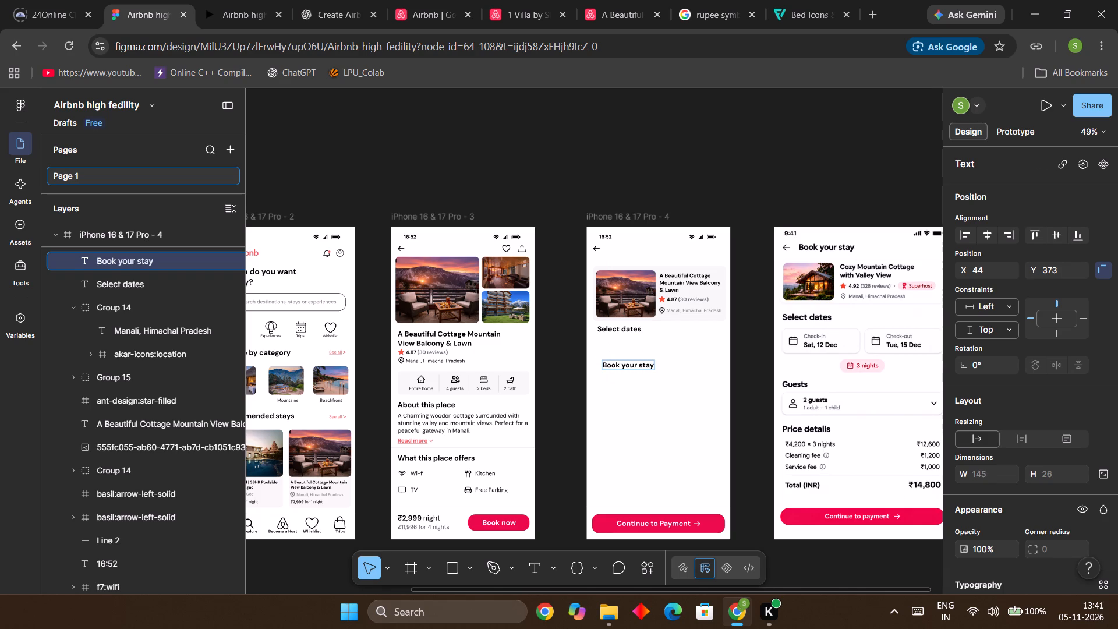
pyautogui.click(666, 372)
pyautogui.click(729, 412)
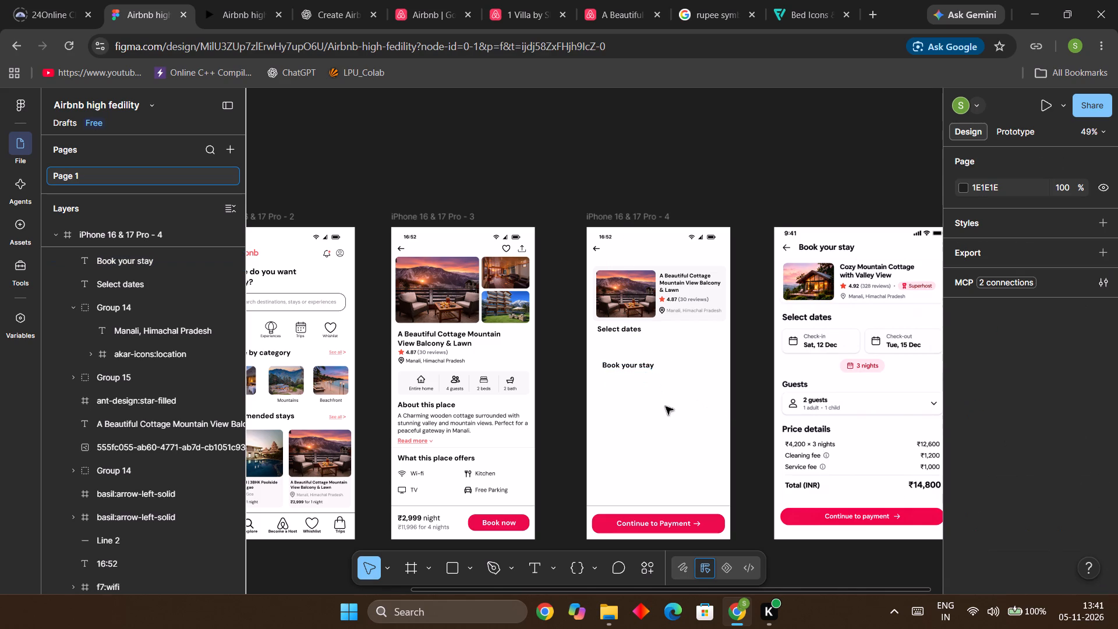
# Move the "Book your stay" text to X 58, Y 47, beside the back arrow above the property card.
pyautogui.click(631, 368)
pyautogui.moveTo(631, 368); pyautogui.dragTo(660, 298)
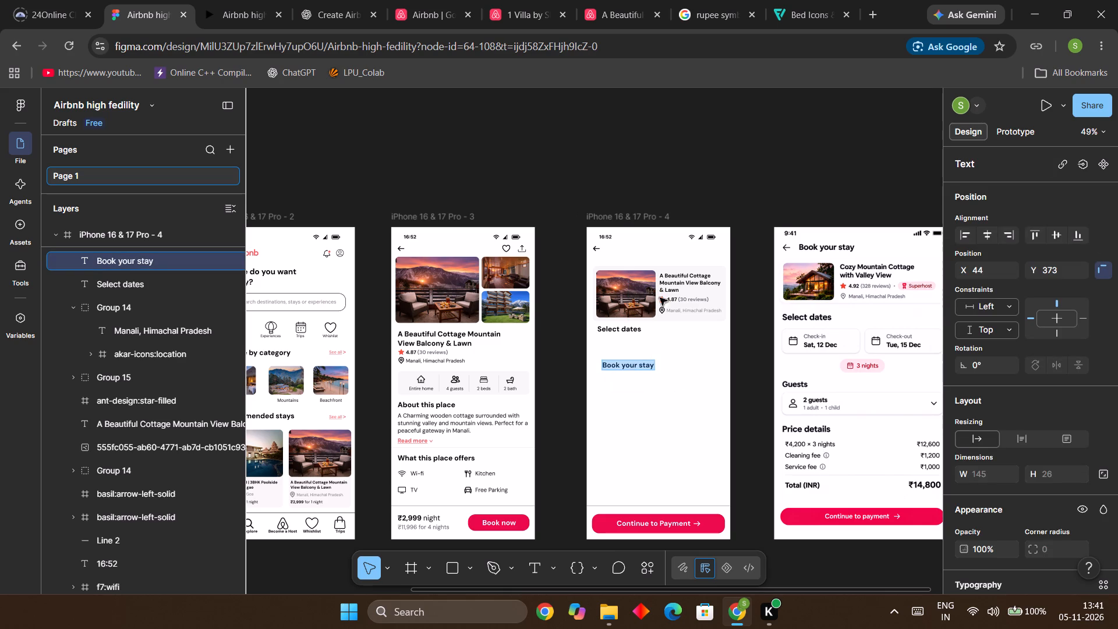
pyautogui.moveTo(660, 298); pyautogui.dragTo(662, 338)
pyautogui.click(681, 386)
pyautogui.click(711, 409)
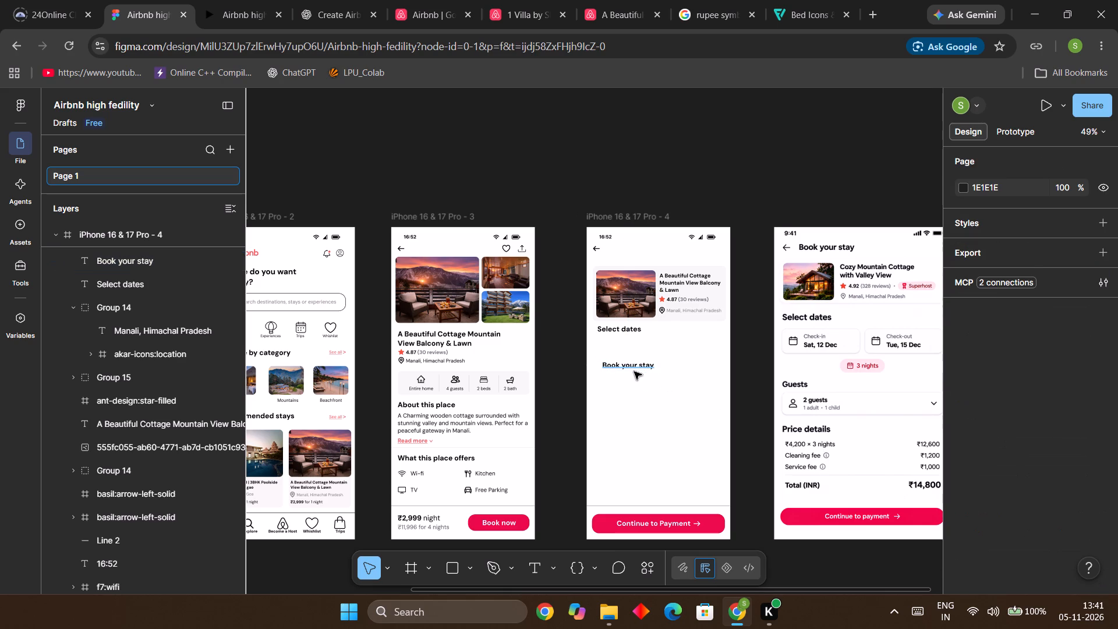
pyautogui.click(633, 367)
pyautogui.moveTo(633, 367); pyautogui.dragTo(645, 350)
pyautogui.click(667, 408)
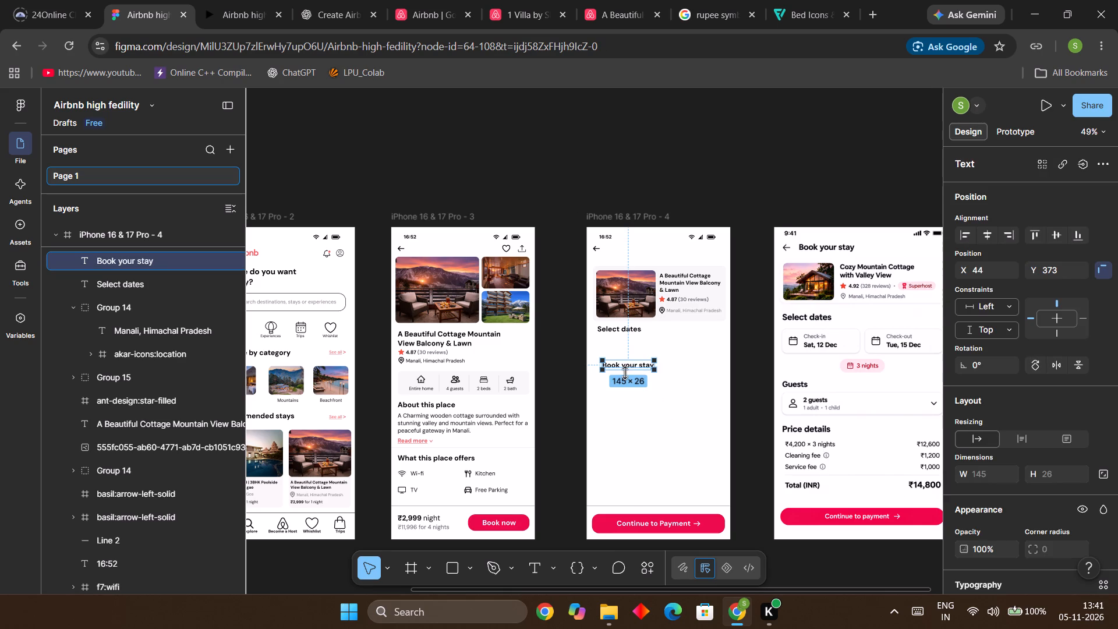
pyautogui.click(697, 400)
pyautogui.click(633, 368)
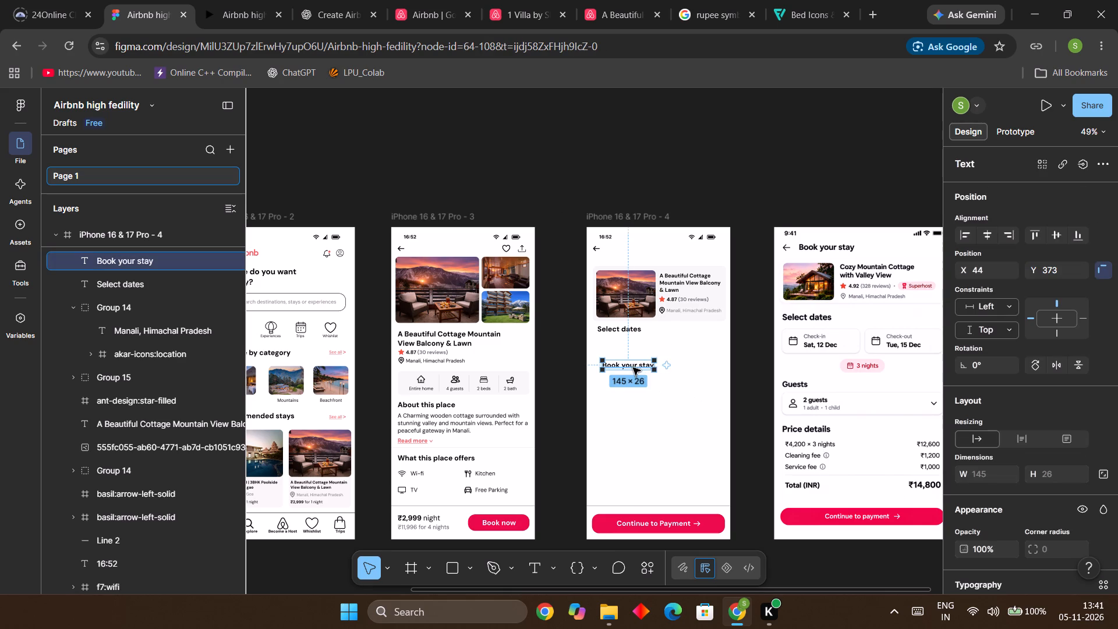
pyautogui.moveTo(633, 367); pyautogui.dragTo(651, 365)
pyautogui.click(671, 376)
pyautogui.keyDown('ctrl'); pyautogui.scroll(5, 625, 386); pyautogui.keyUp('ctrl')
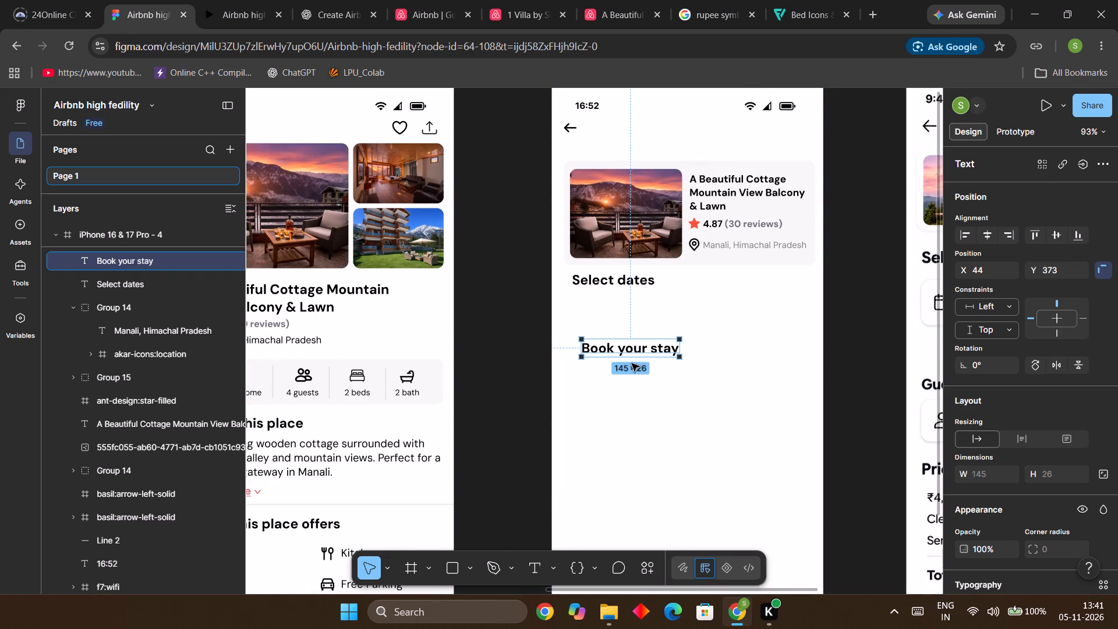
pyautogui.click(644, 355)
pyautogui.click(741, 410)
pyautogui.click(640, 355)
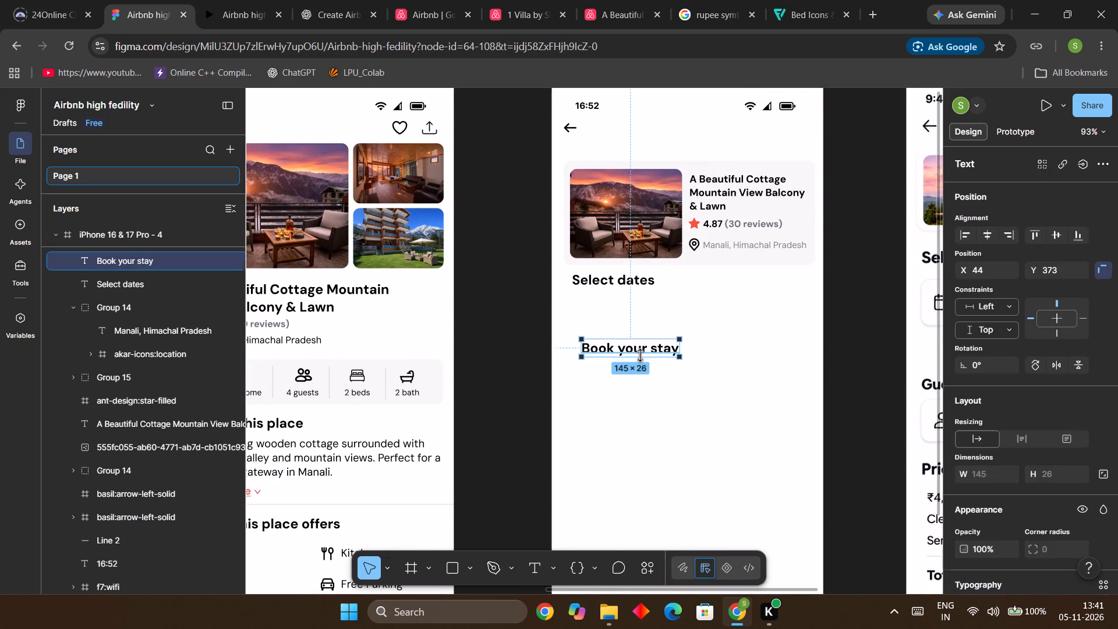
pyautogui.click(649, 349)
pyautogui.doubleClick(649, 349)
pyautogui.click(656, 356)
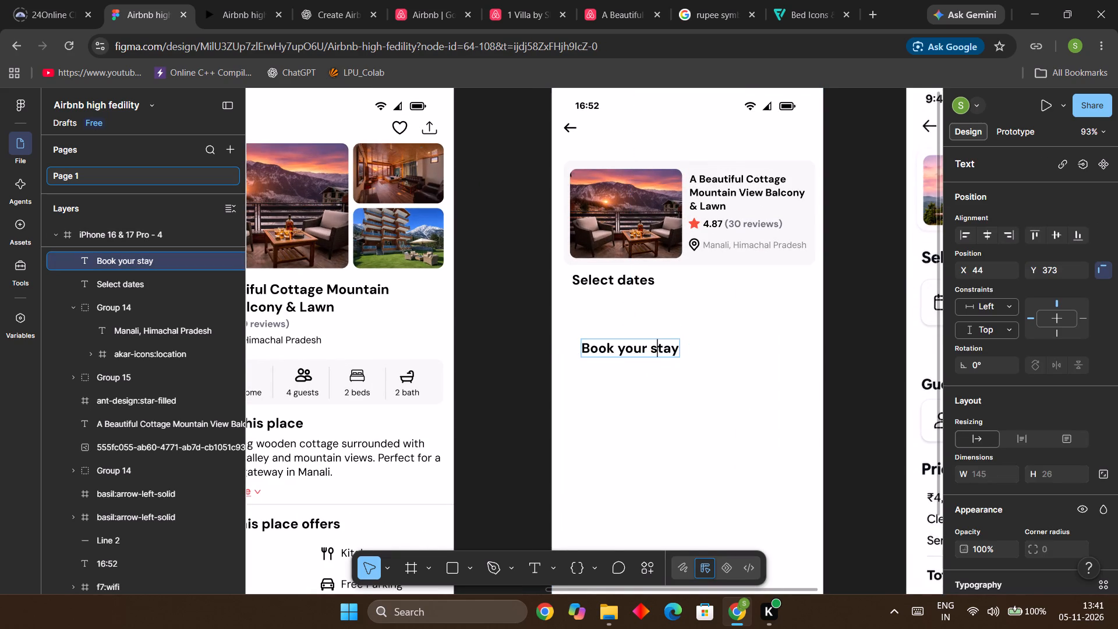
pyautogui.click(655, 393)
pyautogui.moveTo(657, 353); pyautogui.dragTo(674, 355)
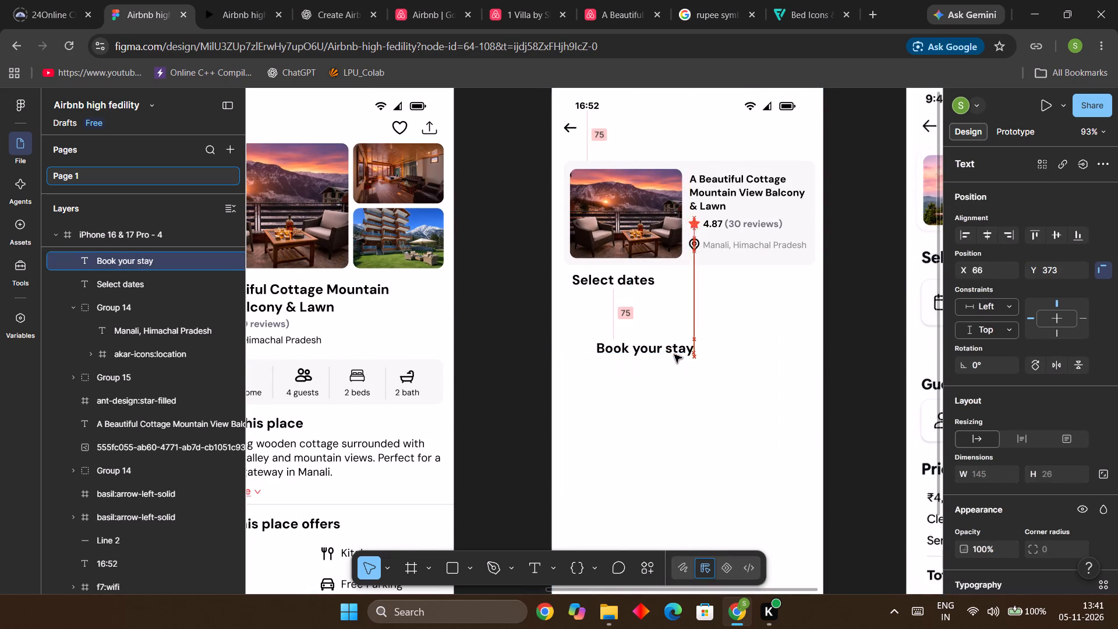
pyautogui.moveTo(674, 355); pyautogui.dragTo(666, 135)
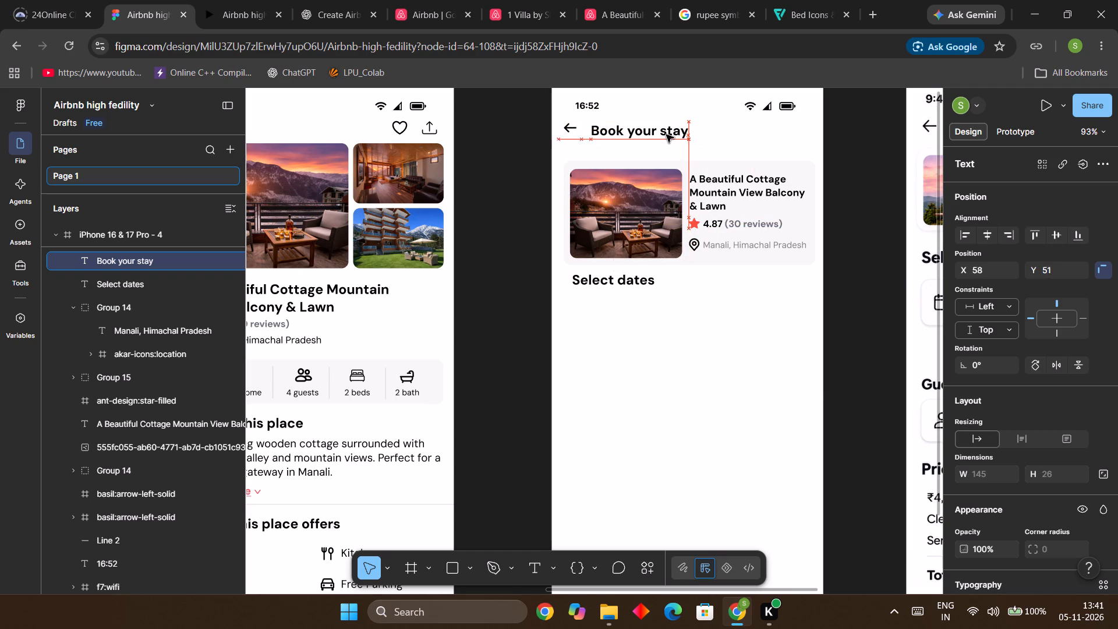
pyautogui.moveTo(666, 135); pyautogui.dragTo(666, 132)
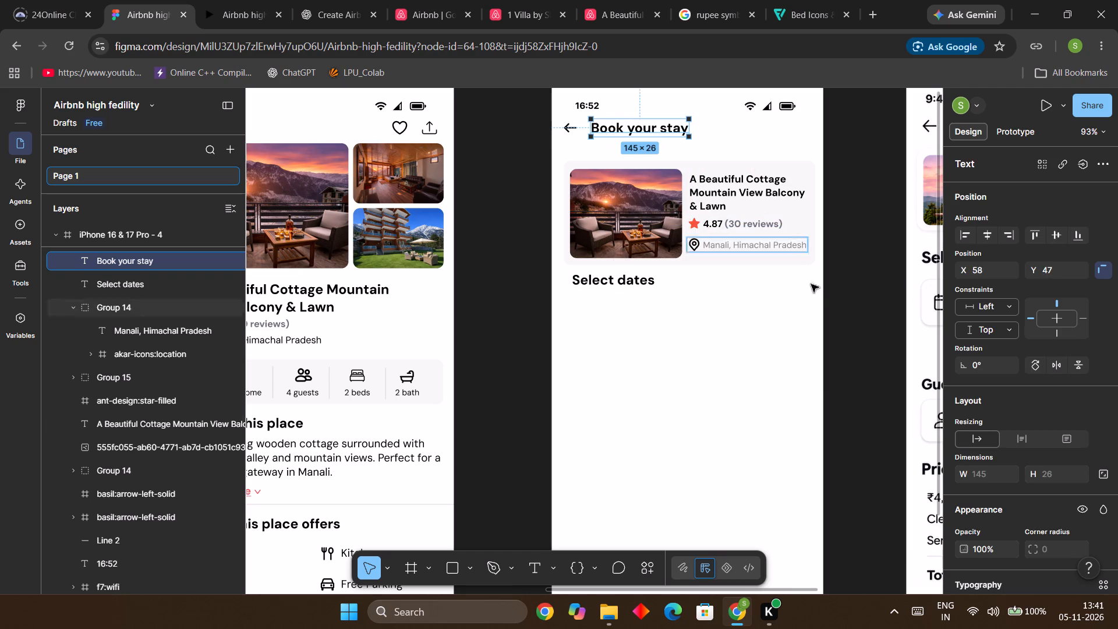
pyautogui.click(873, 293)
# Set the font size of the "Book your stay" title to 24.
pyautogui.keyDown('ctrl'); pyautogui.scroll(-5, 847, 293); pyautogui.keyUp('ctrl')
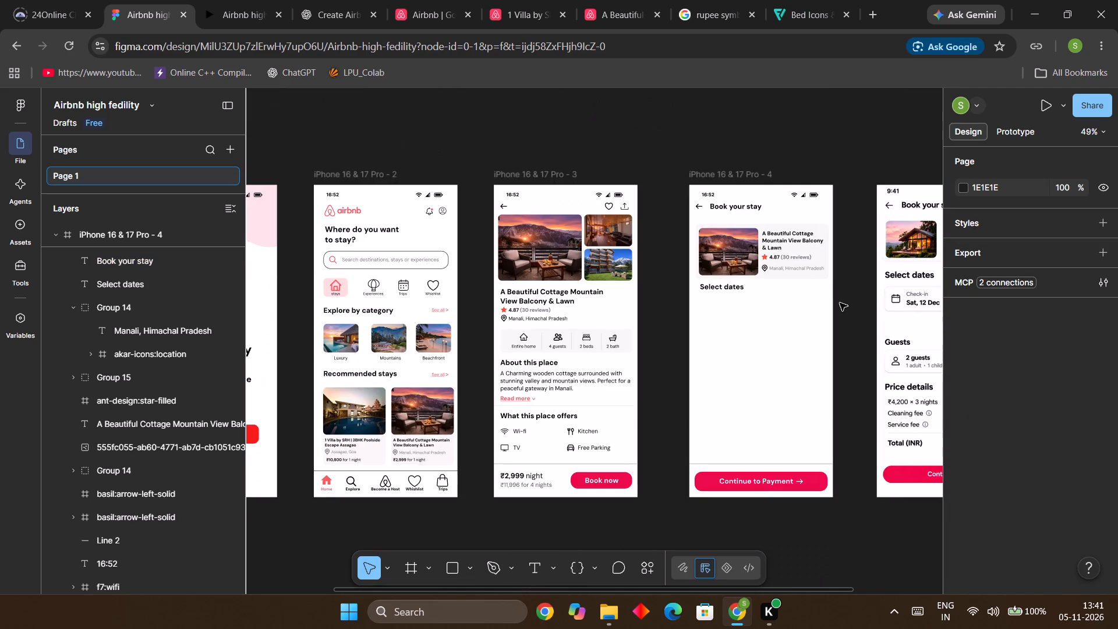
pyautogui.click(737, 208)
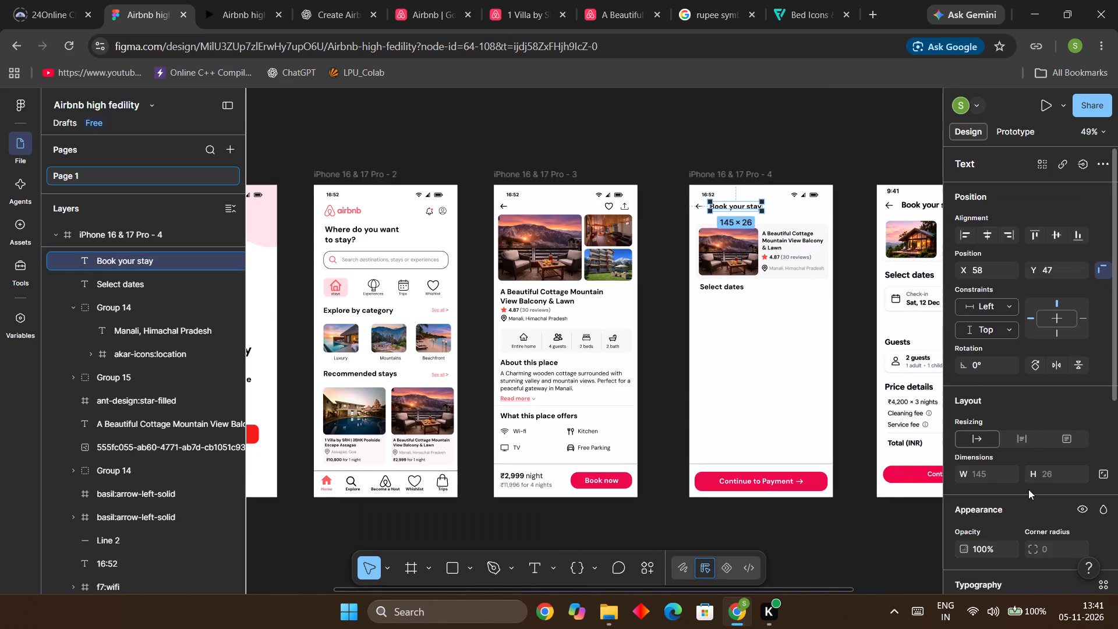
pyautogui.scroll(-3, 1032, 503)
pyautogui.click(1079, 414)
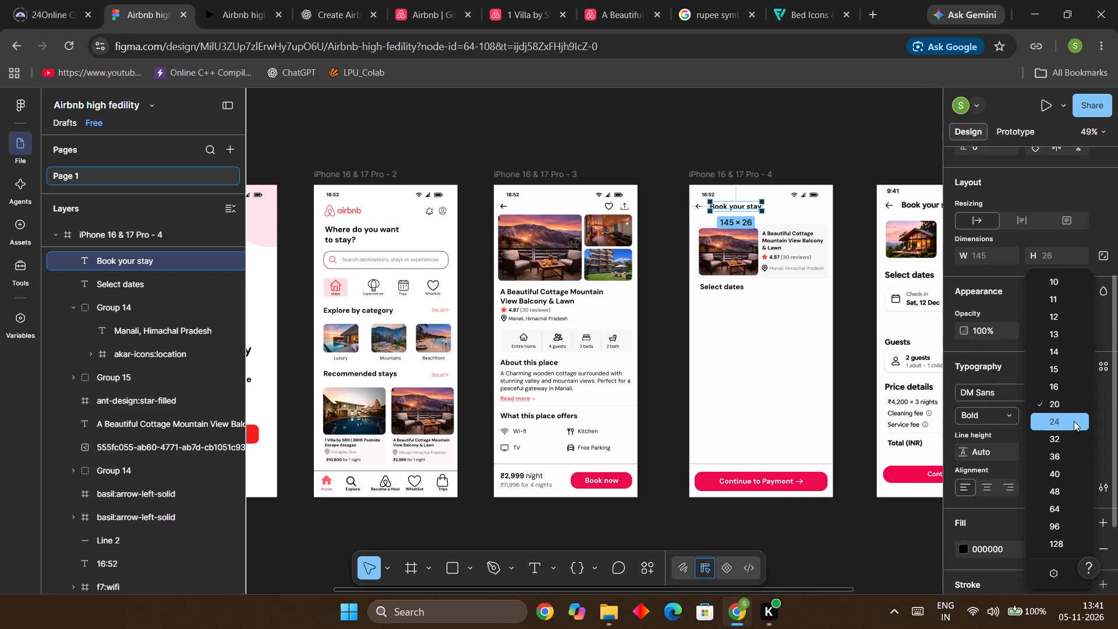
pyautogui.click(1074, 421)
pyautogui.click(847, 211)
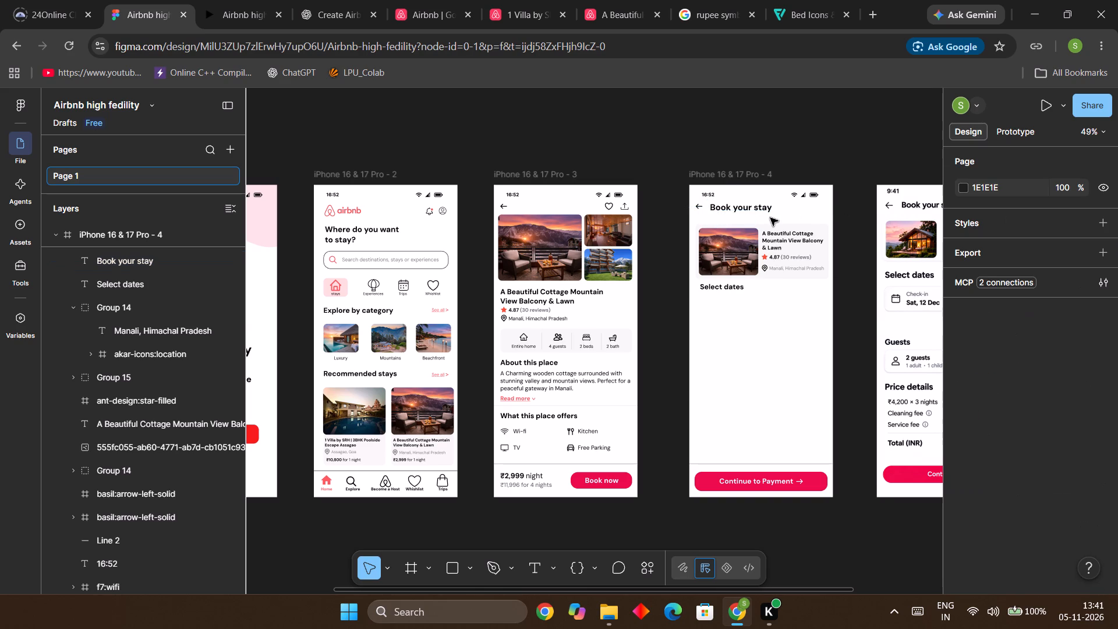
# Nudge the back arrow down to Y 45 to line it up with the "Book your stay" title.
pyautogui.keyDown('ctrl'); pyautogui.scroll(5, 768, 219); pyautogui.keyUp('ctrl')
pyautogui.keyDown('ctrl'); pyautogui.scroll(5, 715, 221); pyautogui.keyUp('ctrl')
pyautogui.click(610, 189)
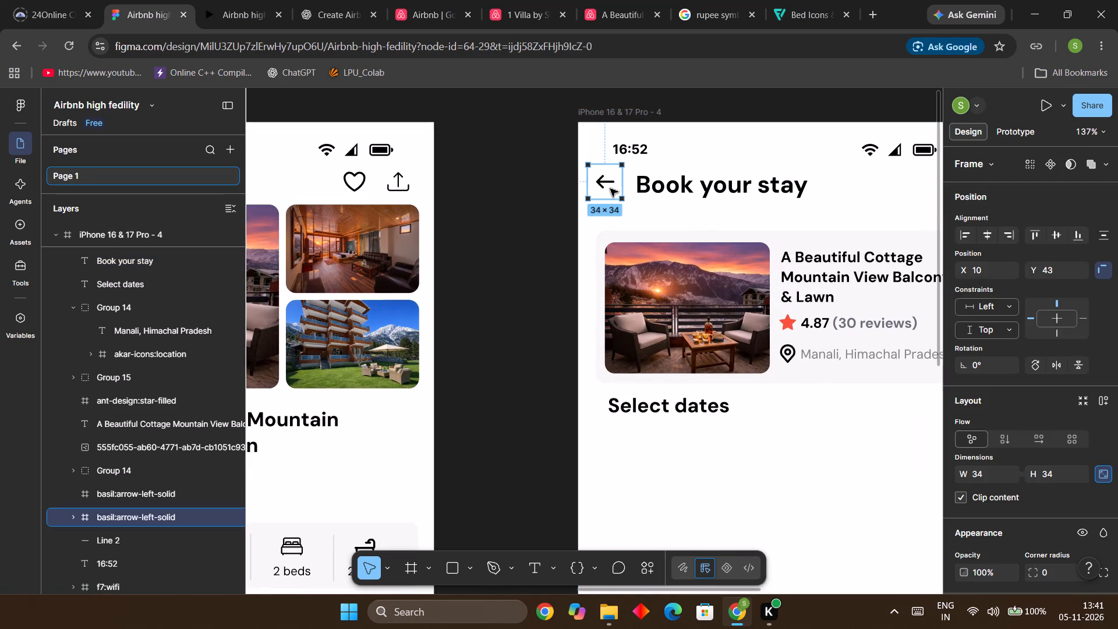
pyautogui.press('Down')
pyautogui.press('Down')
pyautogui.press('Down')
pyautogui.press('Down')
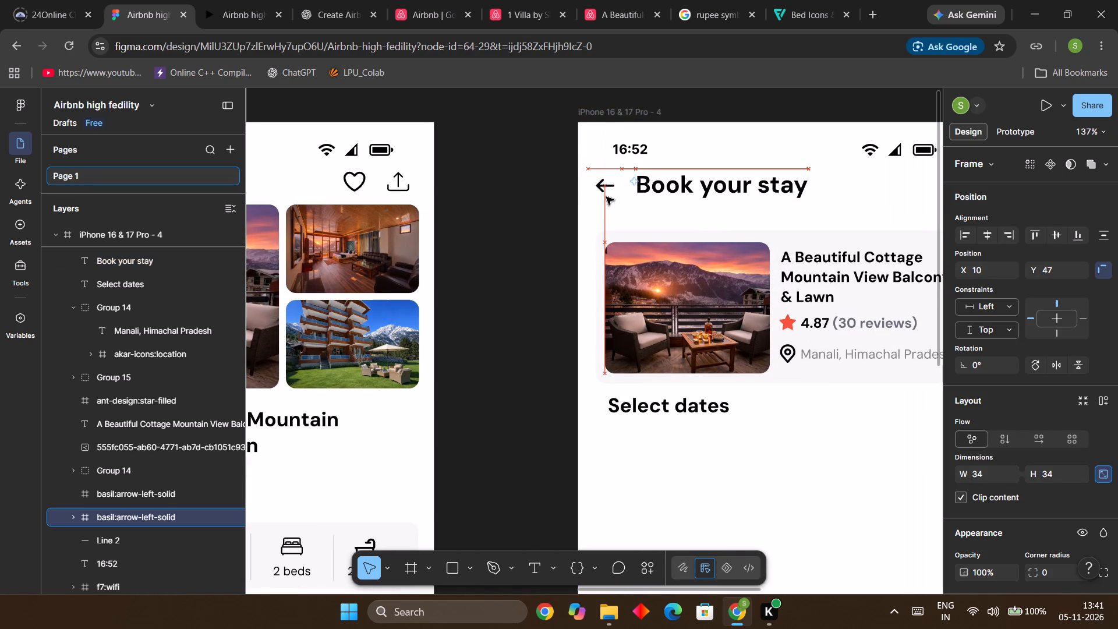
pyautogui.press('Up')
pyautogui.press('Up')
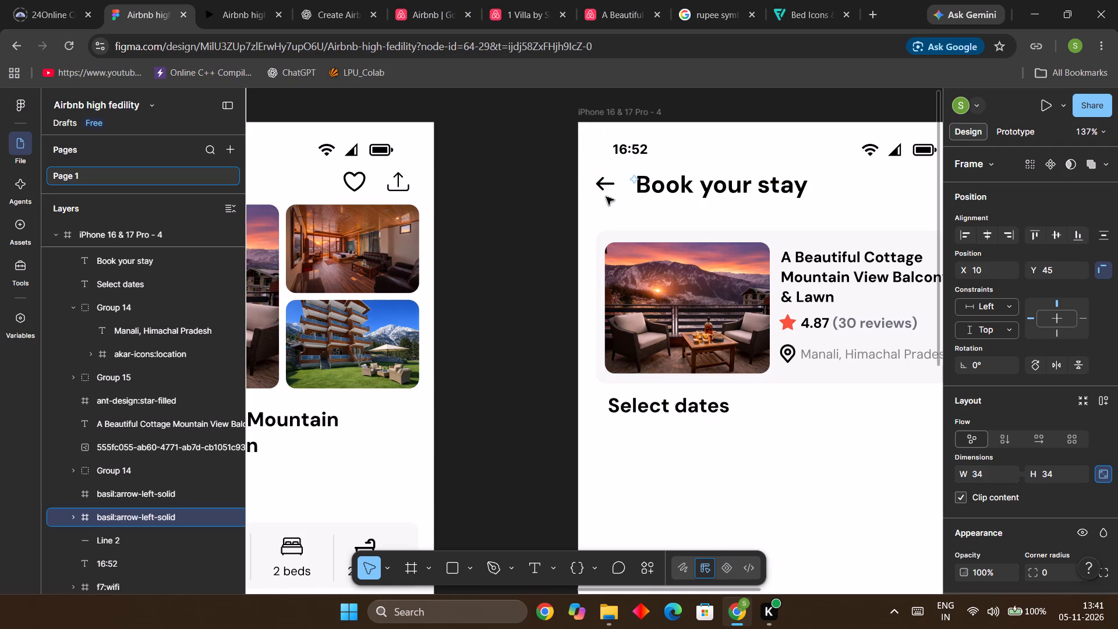
pyautogui.click(553, 266)
# Preview the iPhone 16 & 17 Pro - 4 frame as a prototype, compare it with the existing preview, and return to the design.
pyautogui.keyDown('ctrl'); pyautogui.scroll(-8, 555, 267); pyautogui.keyUp('ctrl')
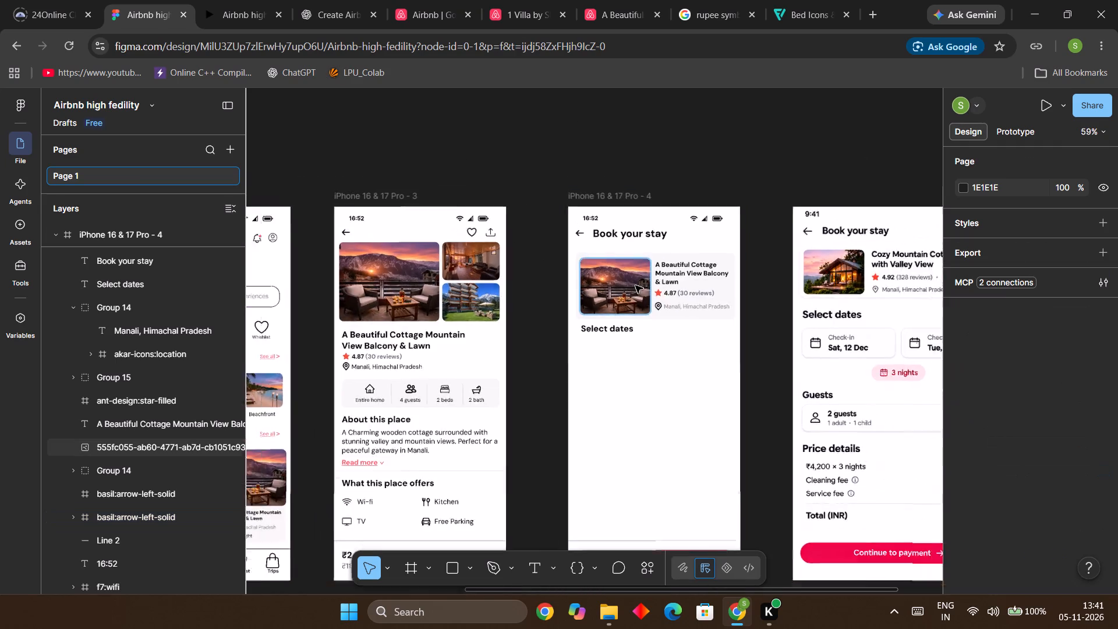
pyautogui.keyDown('ctrl'); pyautogui.scroll(-2, 635, 285); pyautogui.keyUp('ctrl')
pyautogui.click(629, 231)
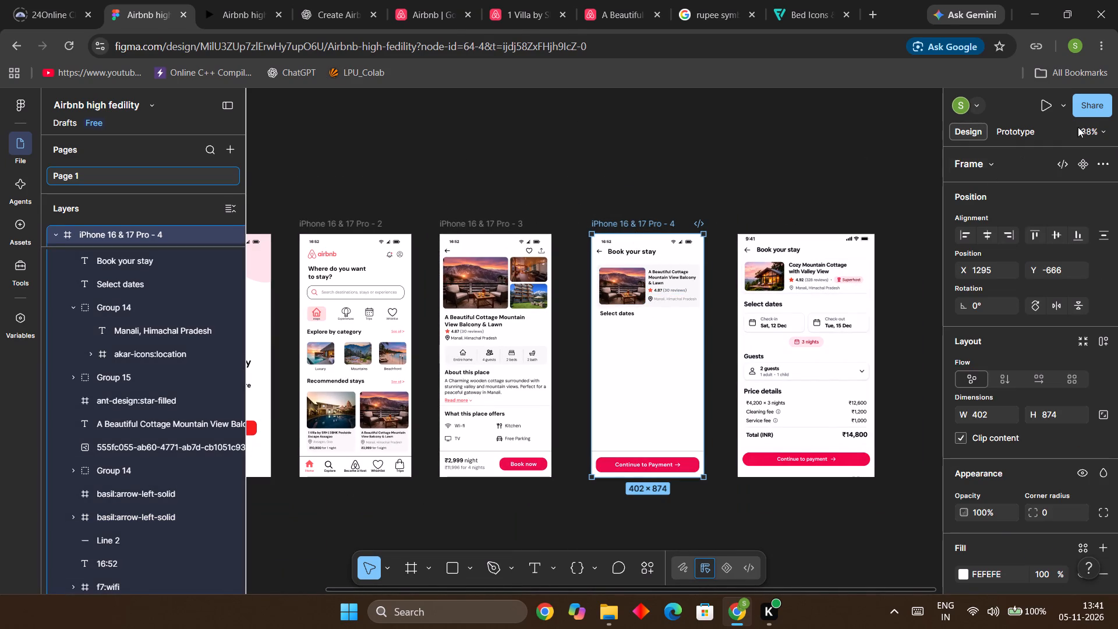
pyautogui.click(1055, 113)
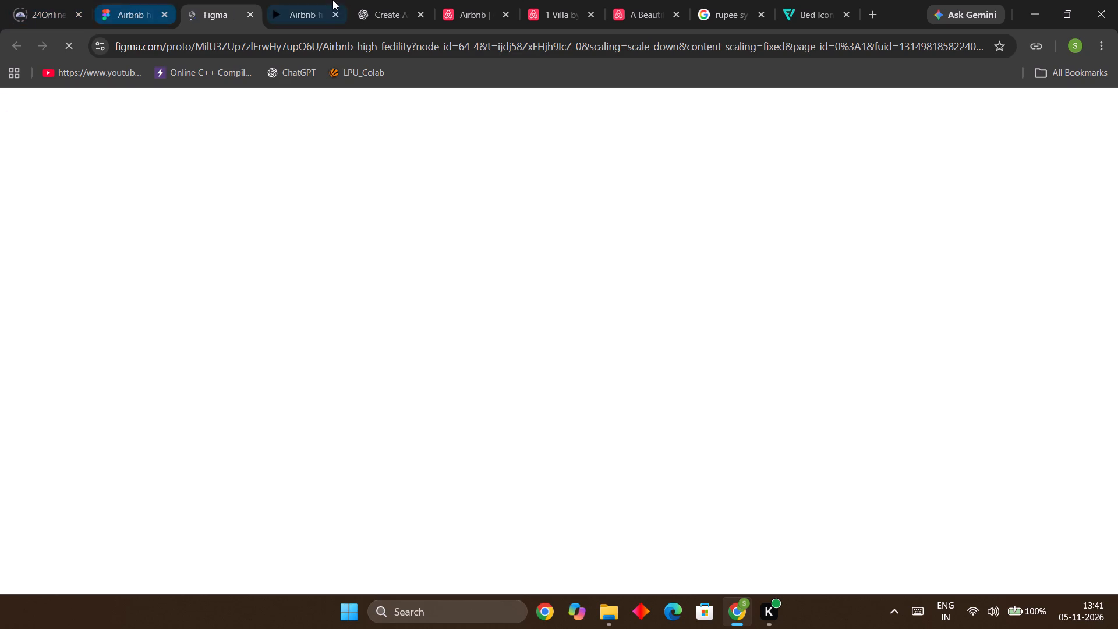
pyautogui.click(298, 0)
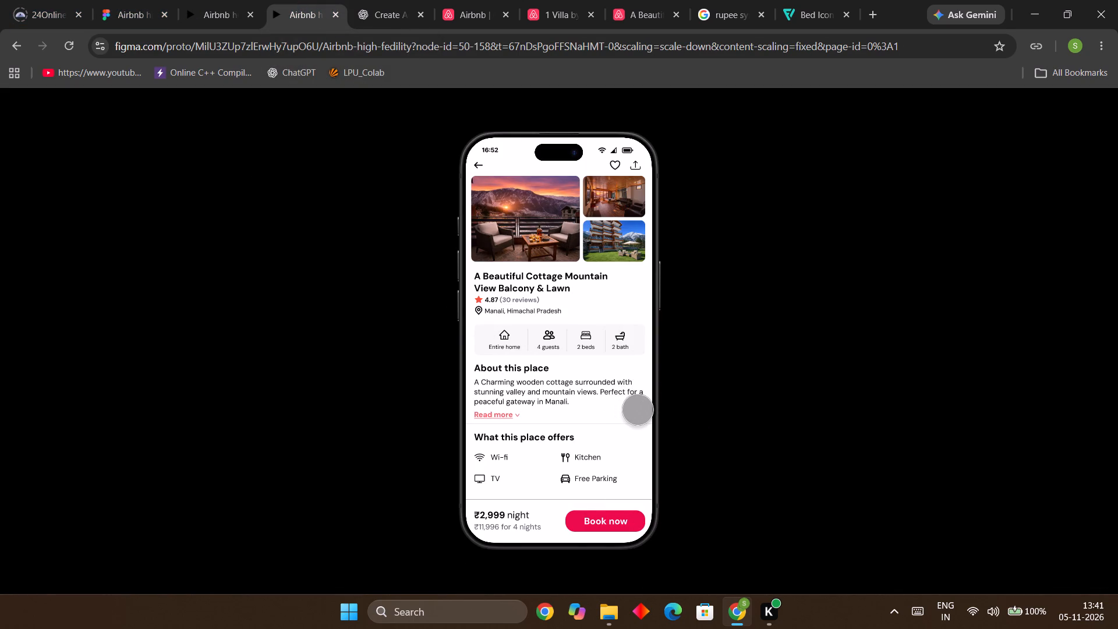
pyautogui.click(213, 0)
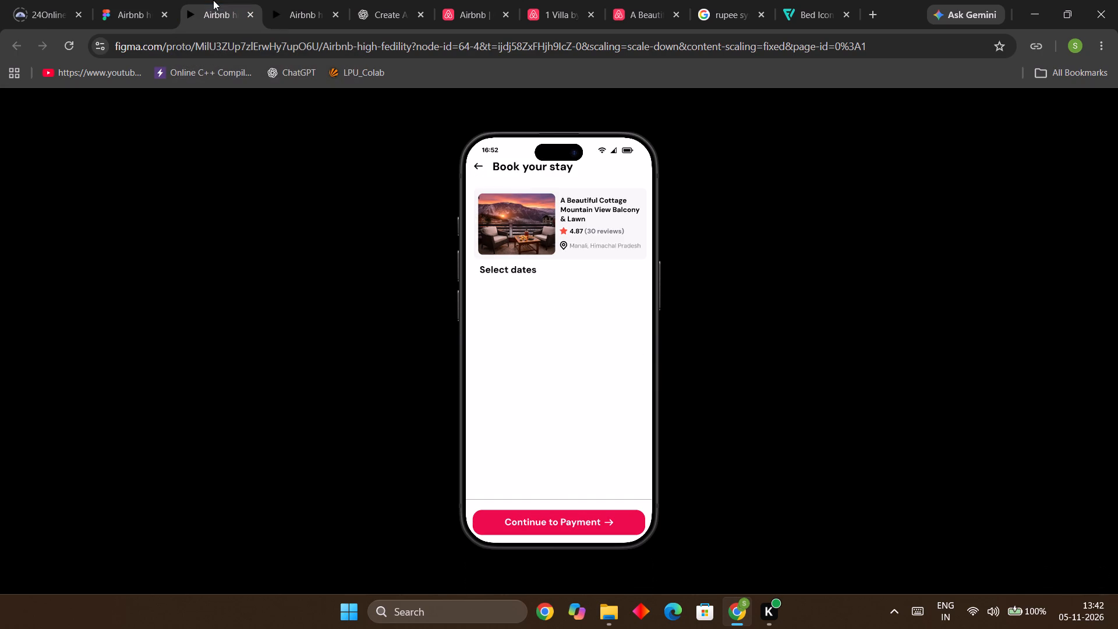
pyautogui.click(134, 1)
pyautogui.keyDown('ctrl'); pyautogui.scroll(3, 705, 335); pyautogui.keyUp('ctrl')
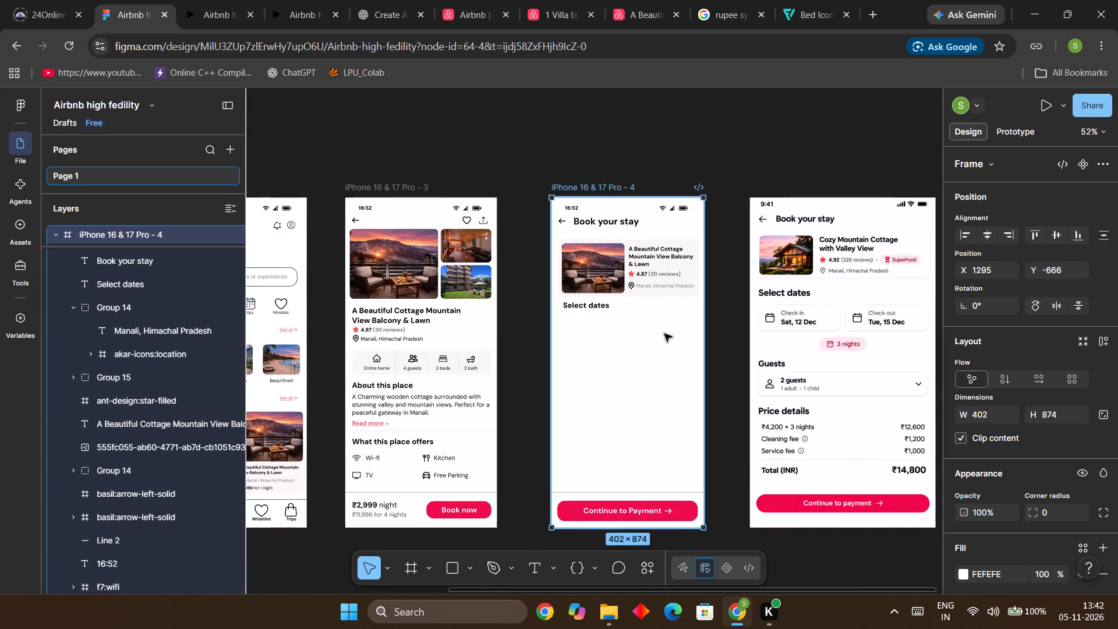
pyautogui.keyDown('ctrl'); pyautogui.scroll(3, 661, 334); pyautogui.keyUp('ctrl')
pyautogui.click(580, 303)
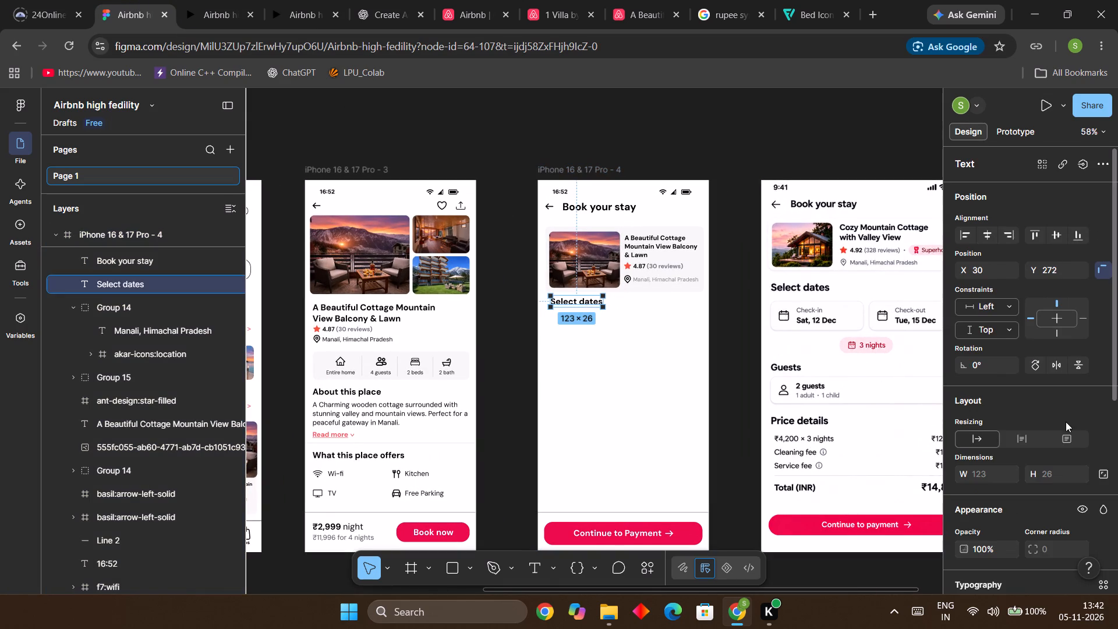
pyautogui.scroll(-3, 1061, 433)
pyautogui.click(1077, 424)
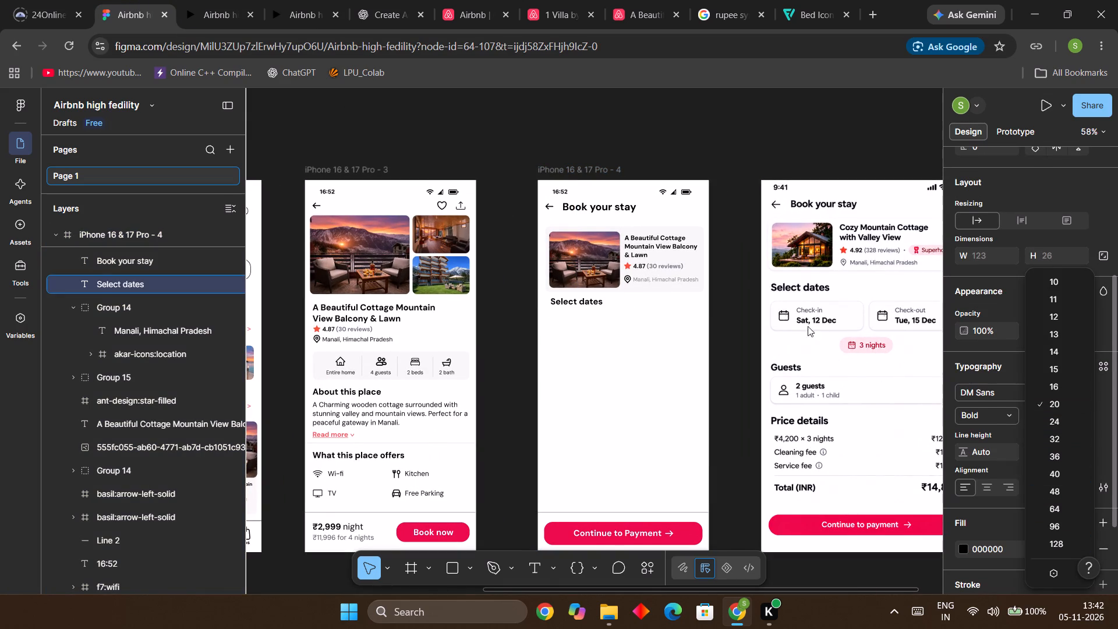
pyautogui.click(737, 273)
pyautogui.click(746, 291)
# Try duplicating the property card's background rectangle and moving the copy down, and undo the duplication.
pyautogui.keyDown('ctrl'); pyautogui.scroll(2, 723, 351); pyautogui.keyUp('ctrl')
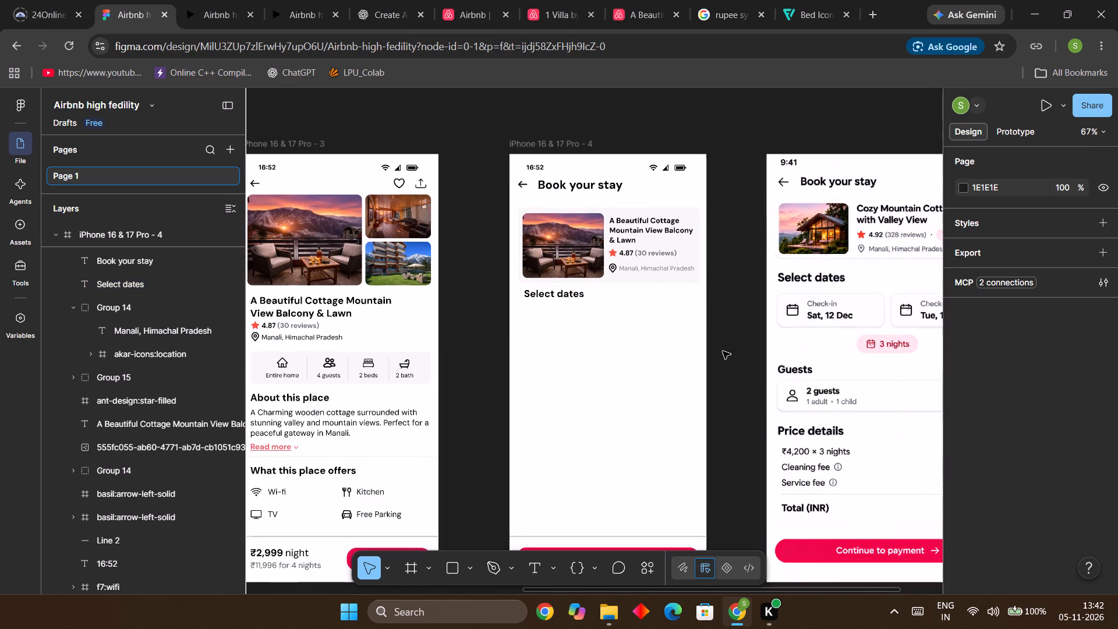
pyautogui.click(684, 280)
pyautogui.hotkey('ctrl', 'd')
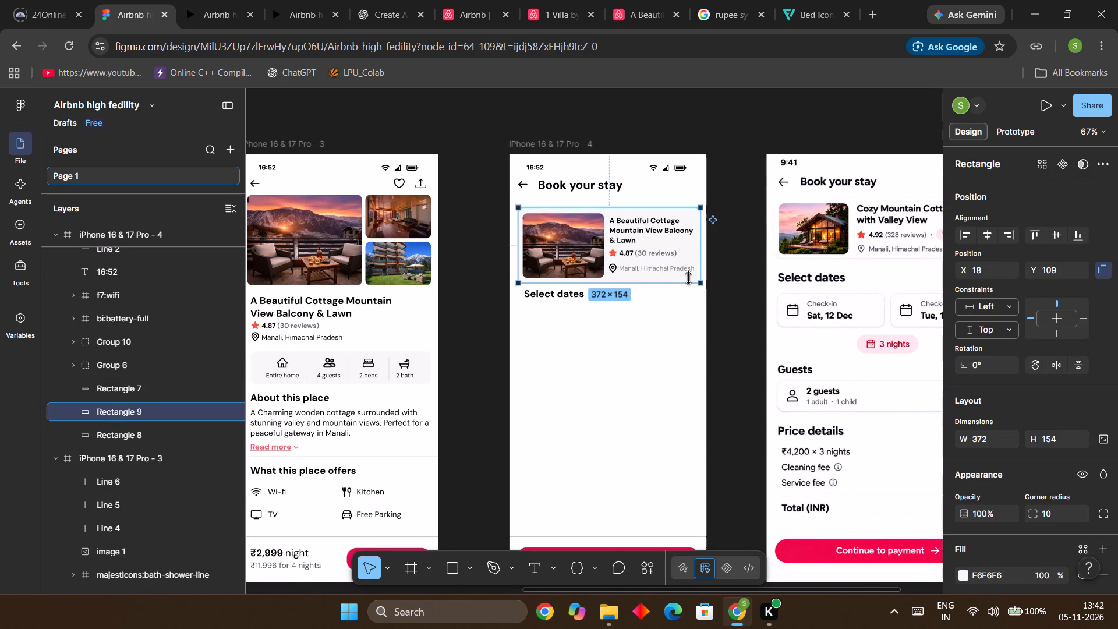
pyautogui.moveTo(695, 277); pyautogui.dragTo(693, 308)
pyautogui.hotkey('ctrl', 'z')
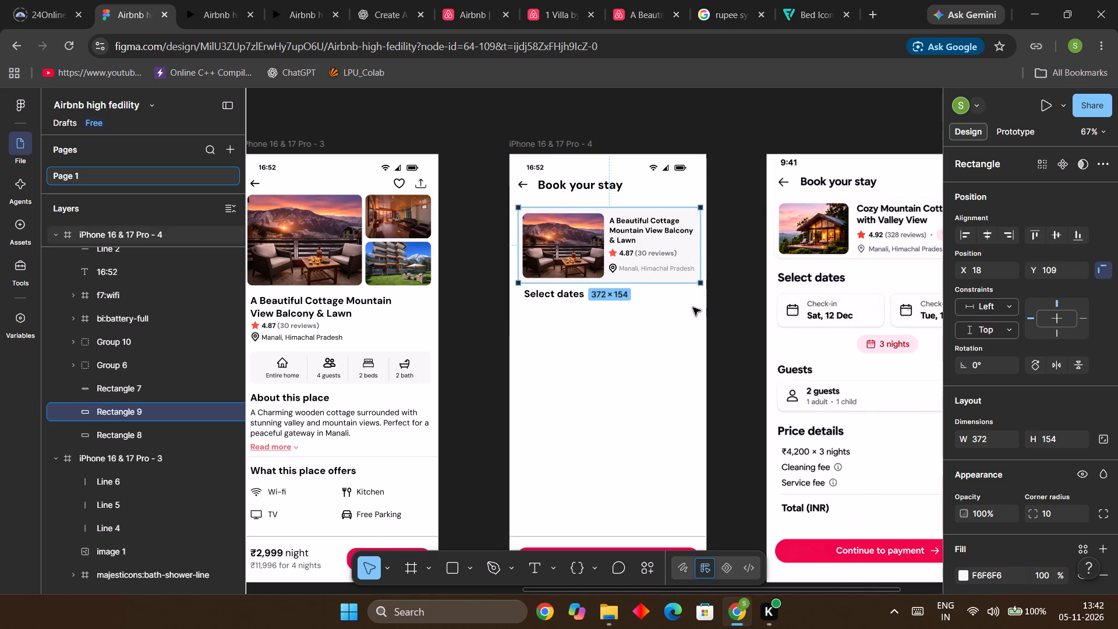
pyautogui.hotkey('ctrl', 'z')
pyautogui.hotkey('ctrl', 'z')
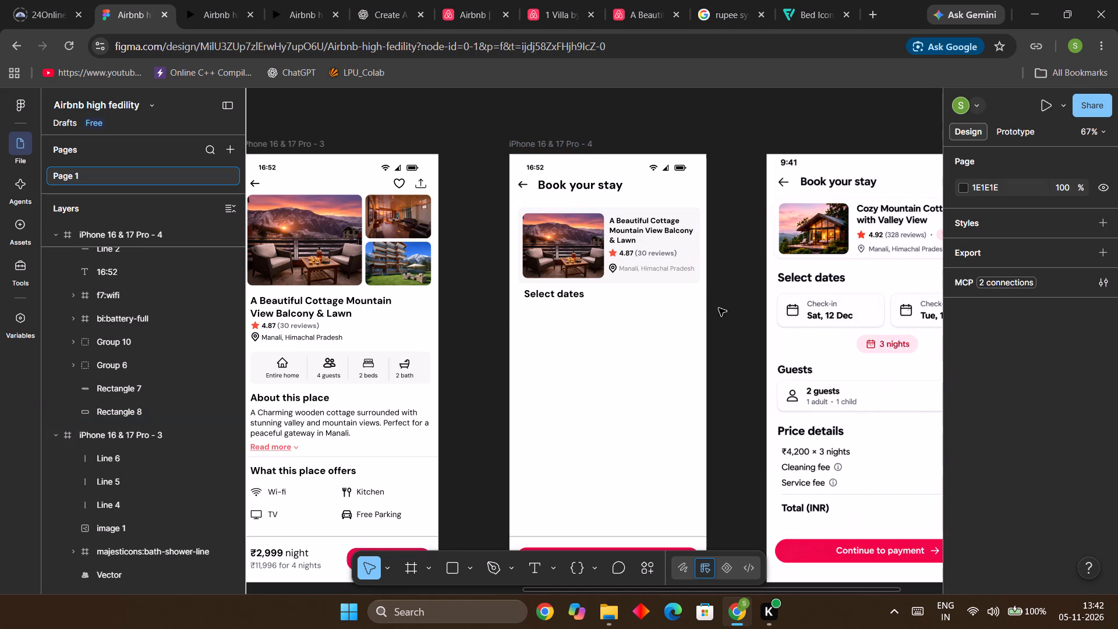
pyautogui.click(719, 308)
# Draw a rectangle about 178 × 72 just below the "Select dates" heading in the iPhone 16 & 17 Pro - 4 frame.
pyautogui.click(448, 567)
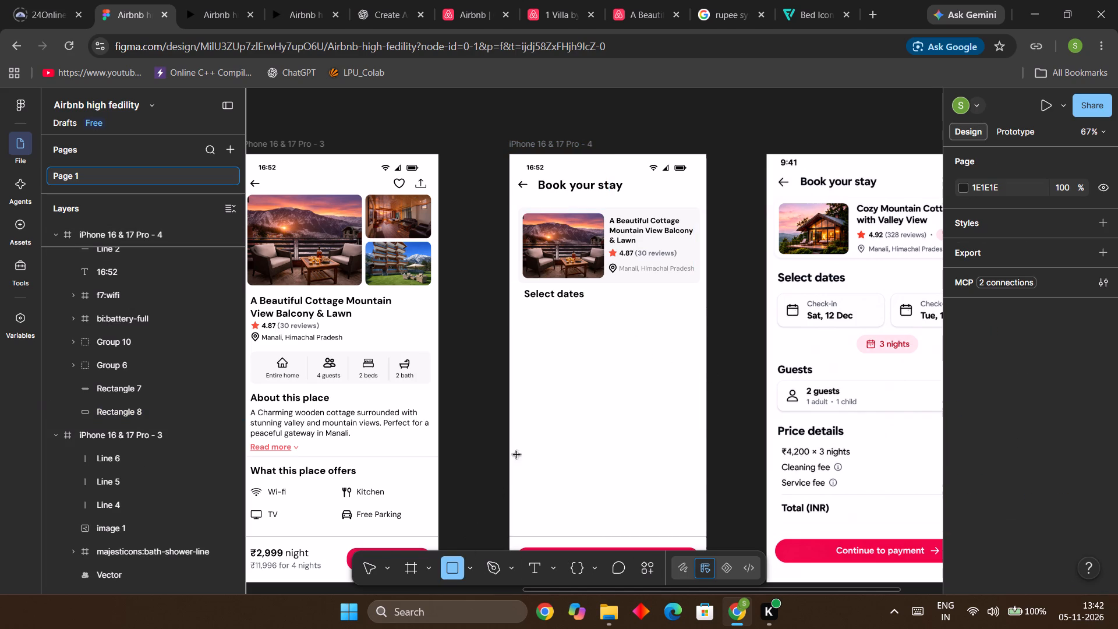
pyautogui.moveTo(525, 313); pyautogui.dragTo(533, 320)
pyautogui.moveTo(533, 320); pyautogui.dragTo(595, 349)
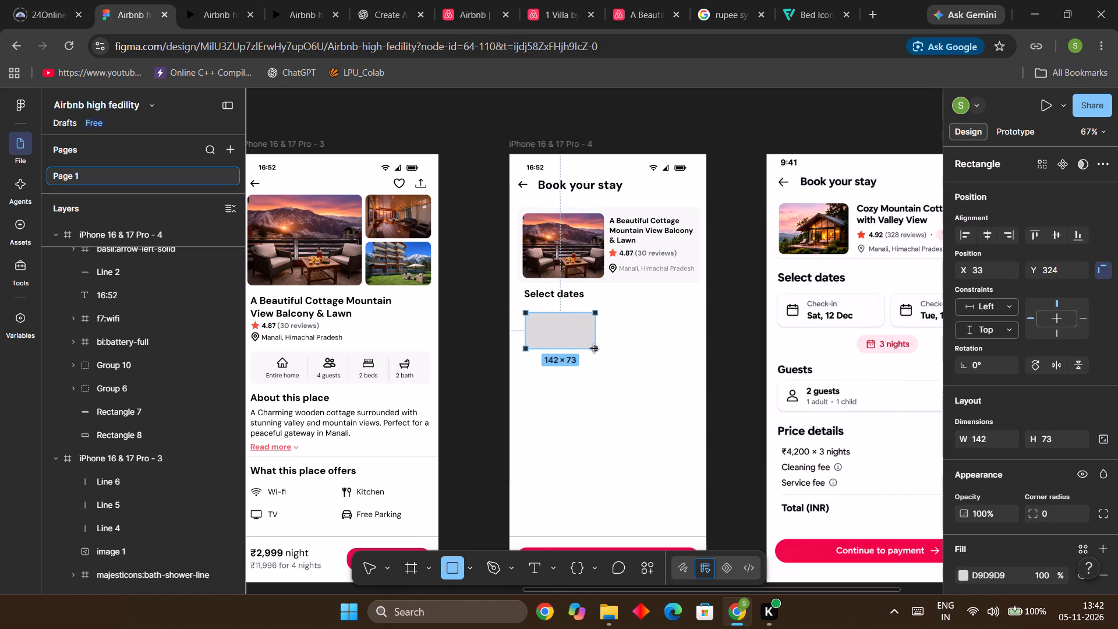
pyautogui.moveTo(595, 349); pyautogui.dragTo(613, 348)
pyautogui.click(709, 344)
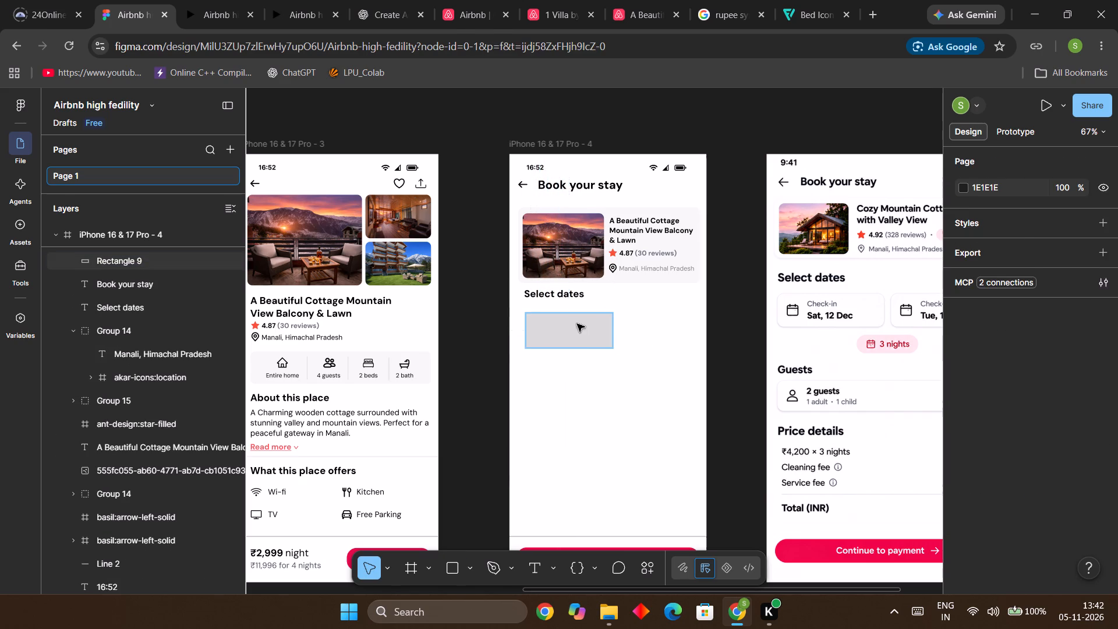
# Set the corner radius of the new date rectangle to 10.
pyautogui.click(577, 324)
pyautogui.scroll(-3, 1063, 473)
pyautogui.click(1060, 379)
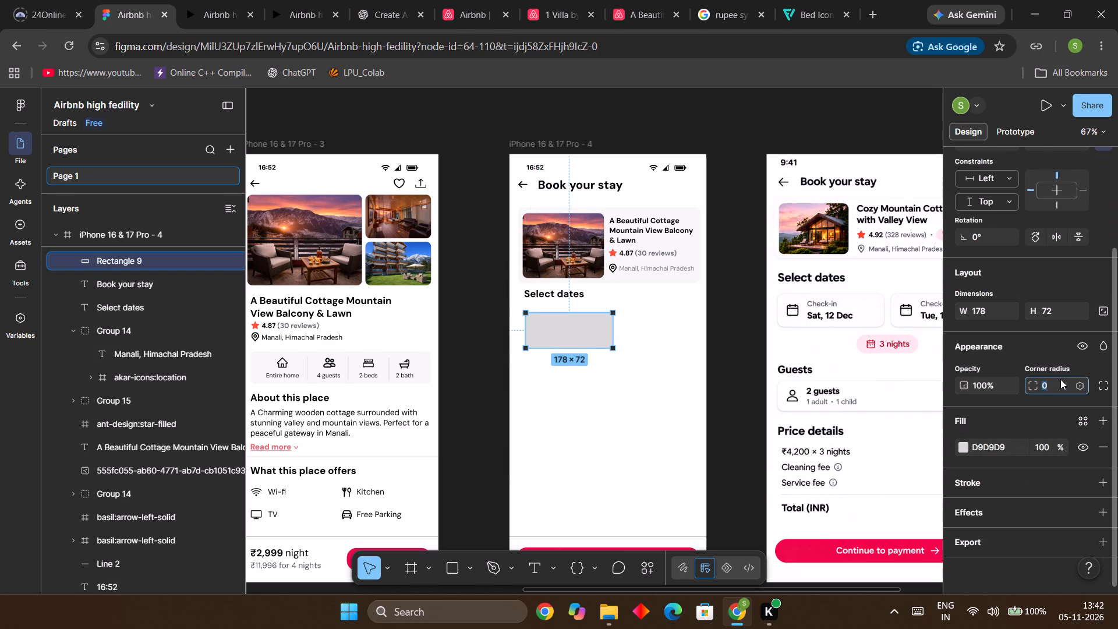
pyautogui.write('10')
pyautogui.press('Return')
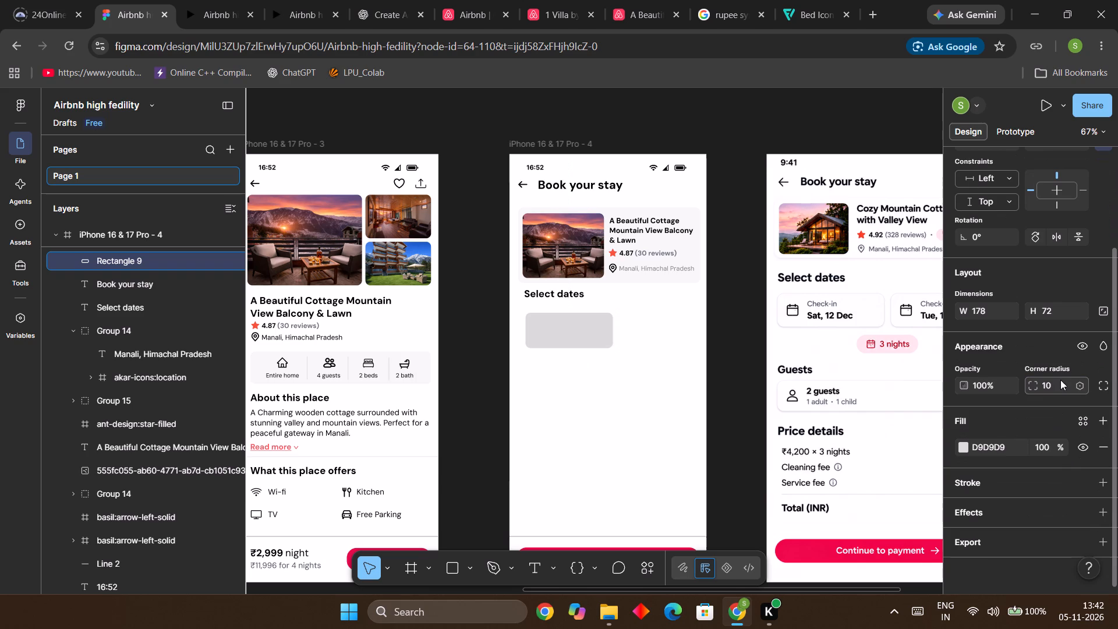
pyautogui.click(745, 365)
# Duplicate the date rectangle and arrange the pair side by side at Y 324, the original at X 18 and the copy at X 211.
pyautogui.press('Right')
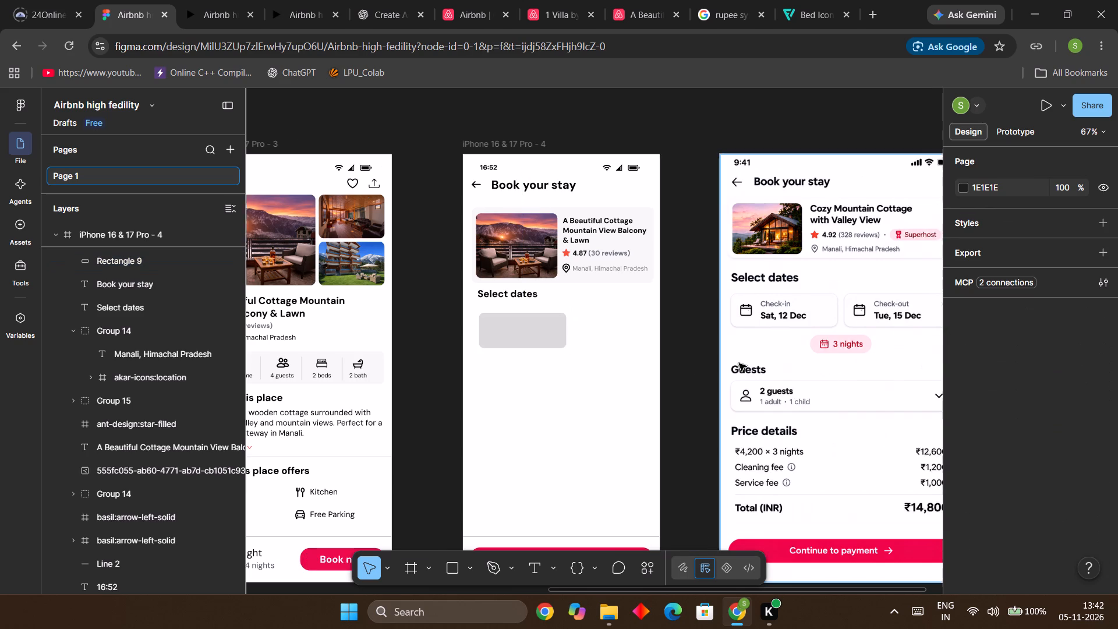
pyautogui.press('Right')
pyautogui.press('Right')
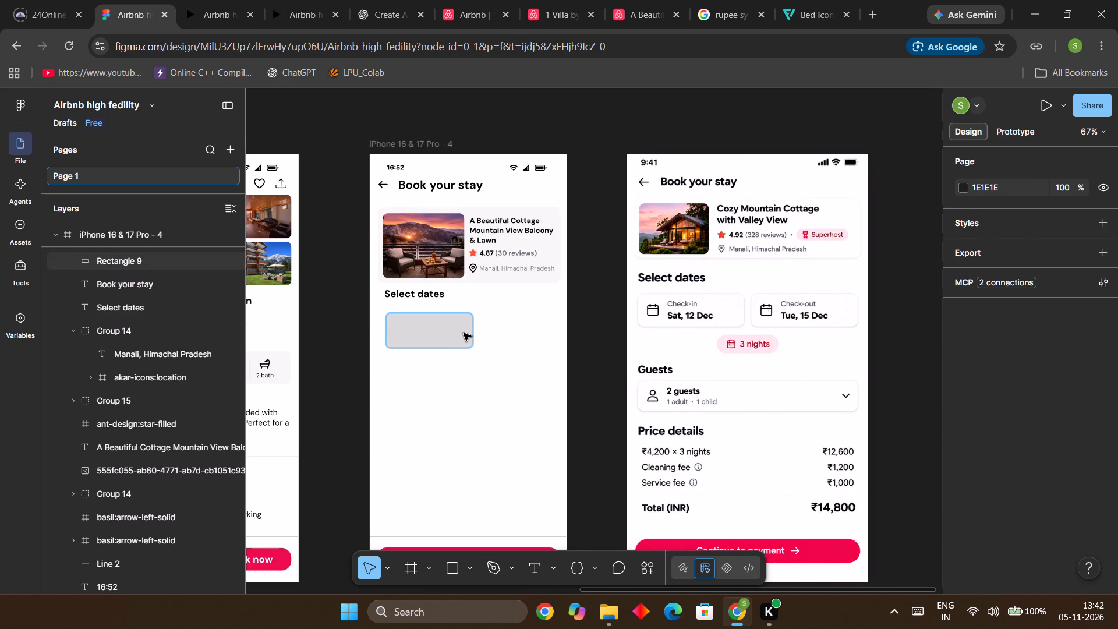
pyautogui.click(464, 333)
pyautogui.hotkey('ctrl', 'd')
pyautogui.moveTo(448, 333); pyautogui.dragTo(528, 337)
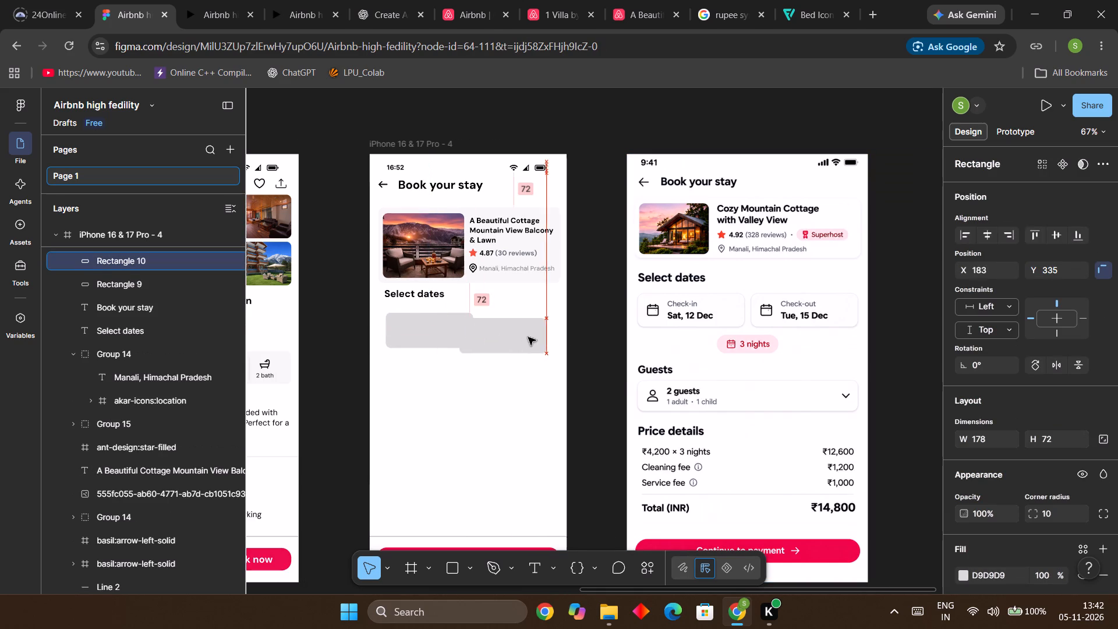
pyautogui.moveTo(528, 337); pyautogui.dragTo(539, 333)
pyautogui.moveTo(460, 330); pyautogui.dragTo(451, 331)
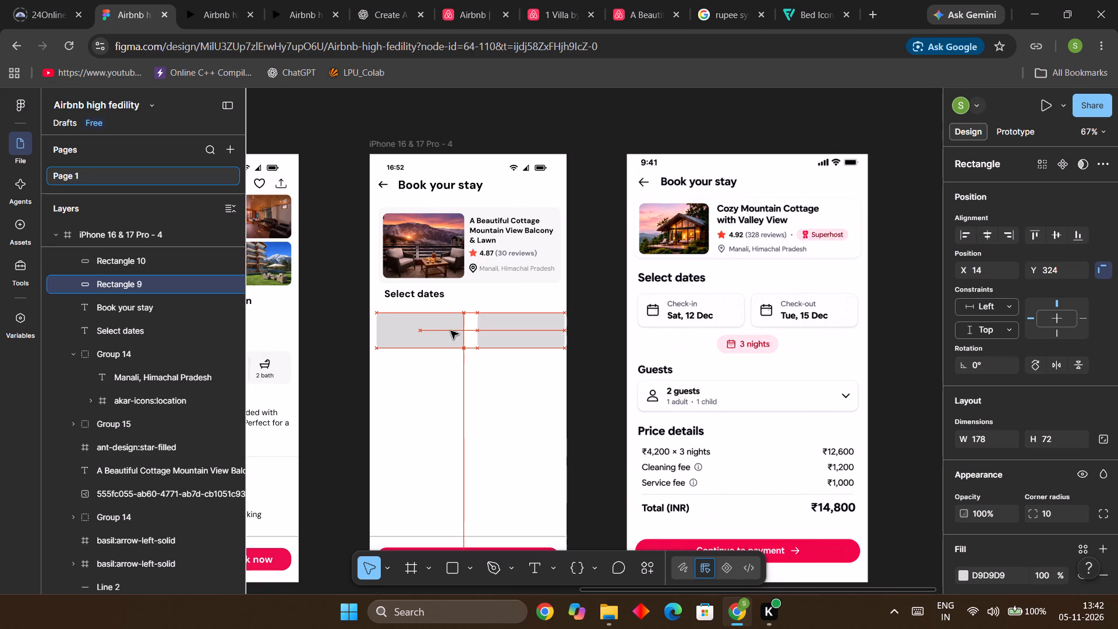
pyautogui.moveTo(451, 331); pyautogui.dragTo(452, 331)
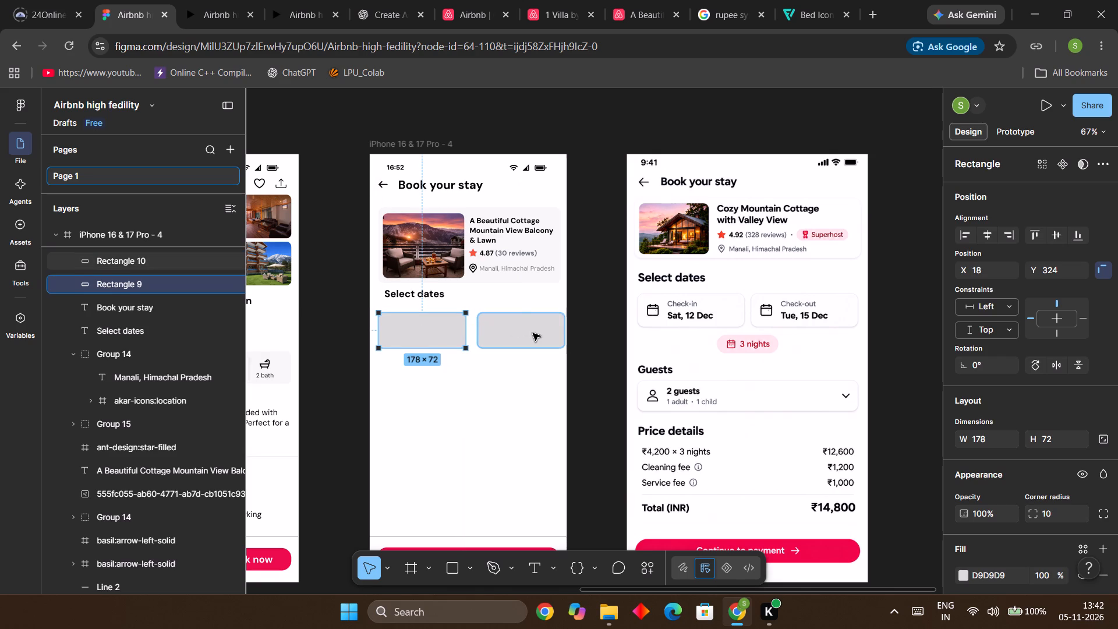
pyautogui.click(533, 333)
pyautogui.click(533, 333)
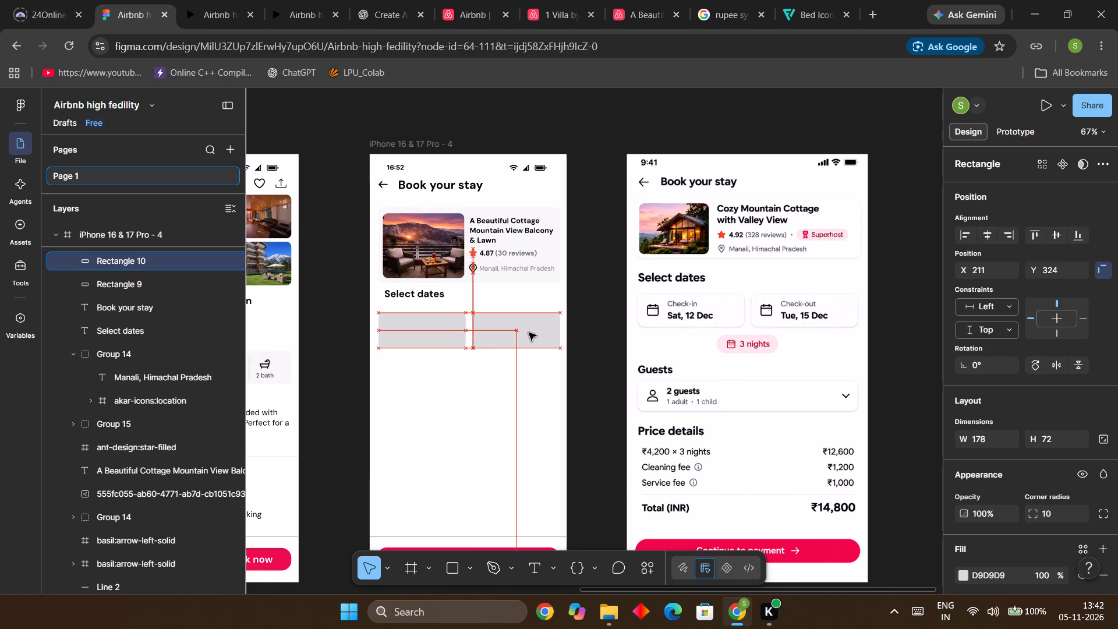
pyautogui.click(600, 340)
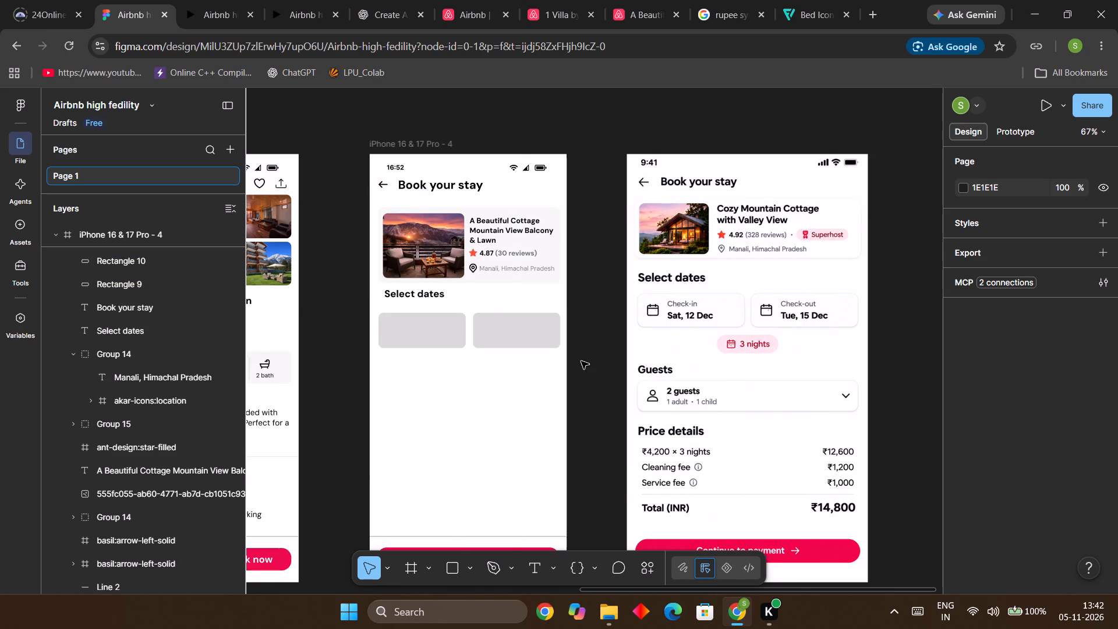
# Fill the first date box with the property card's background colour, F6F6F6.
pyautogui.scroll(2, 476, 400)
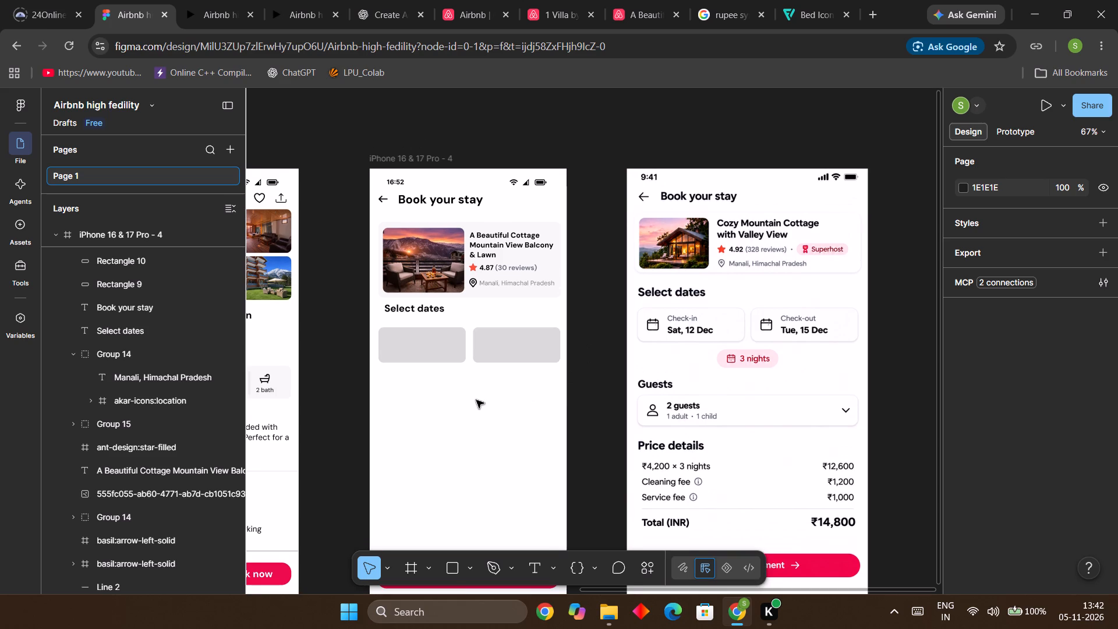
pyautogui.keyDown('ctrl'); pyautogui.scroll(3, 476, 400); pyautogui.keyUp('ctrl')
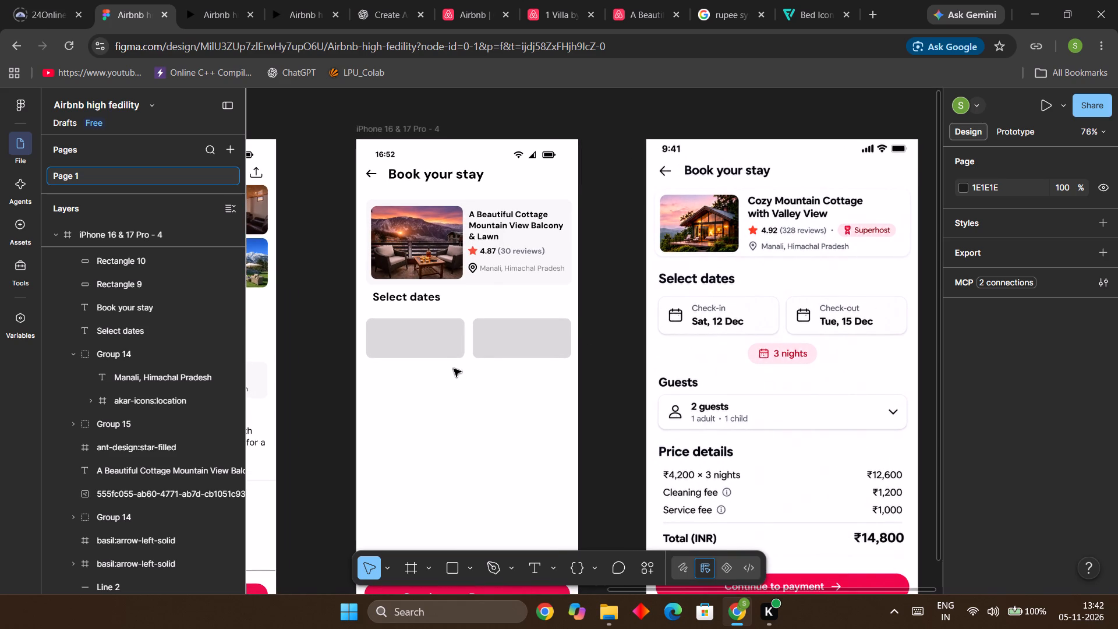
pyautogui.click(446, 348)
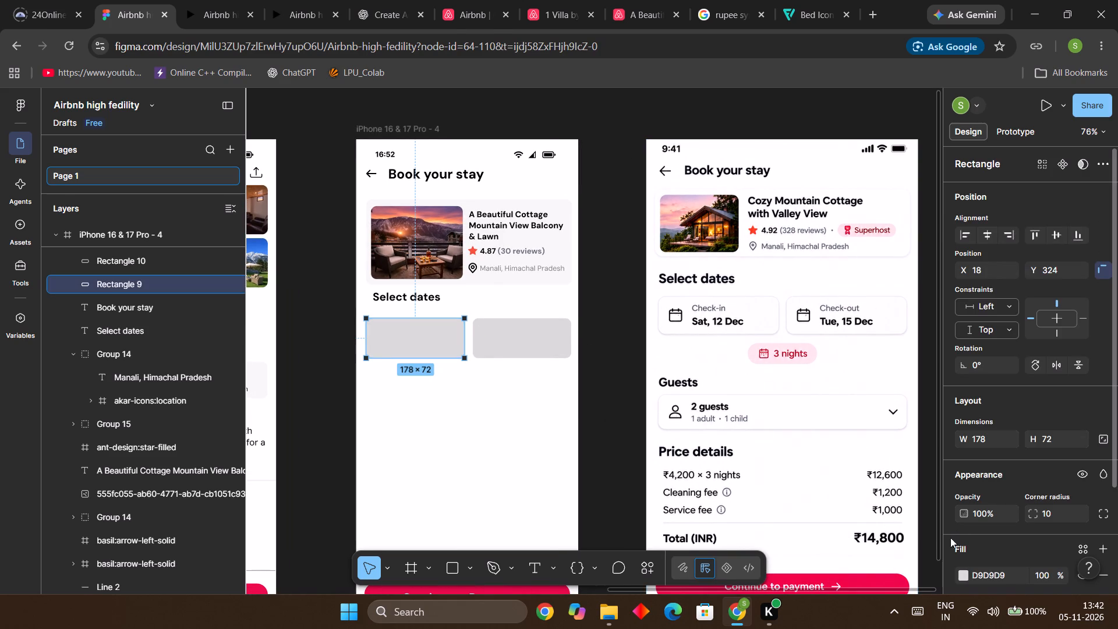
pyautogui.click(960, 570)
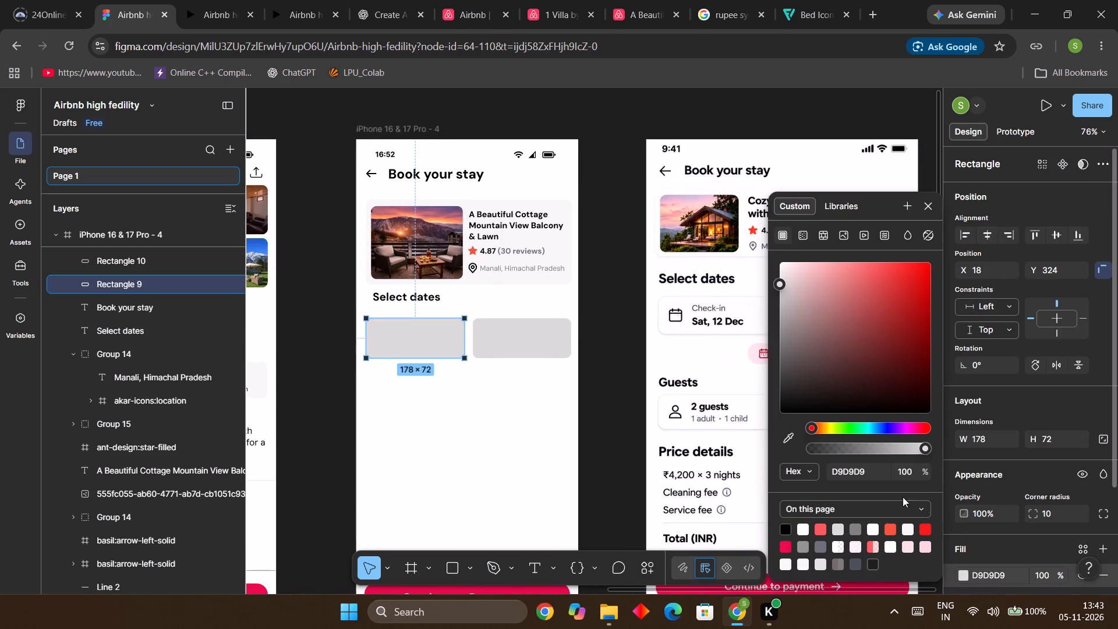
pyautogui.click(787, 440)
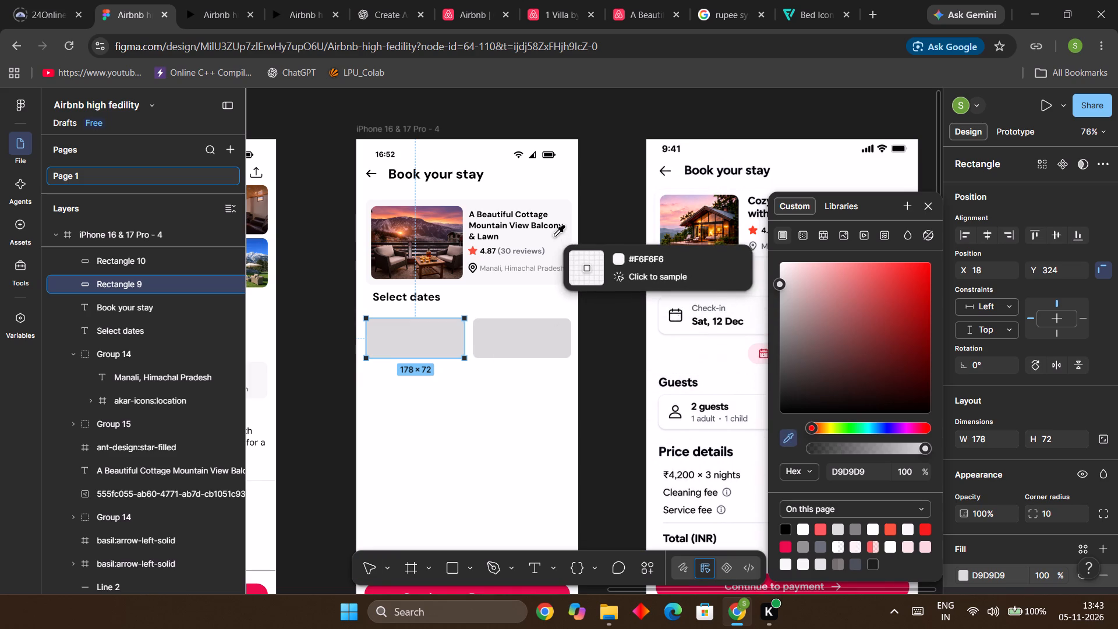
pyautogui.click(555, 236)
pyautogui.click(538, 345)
# Set the fill of the first date box to the light grey F1F1F1.
pyautogui.click(431, 332)
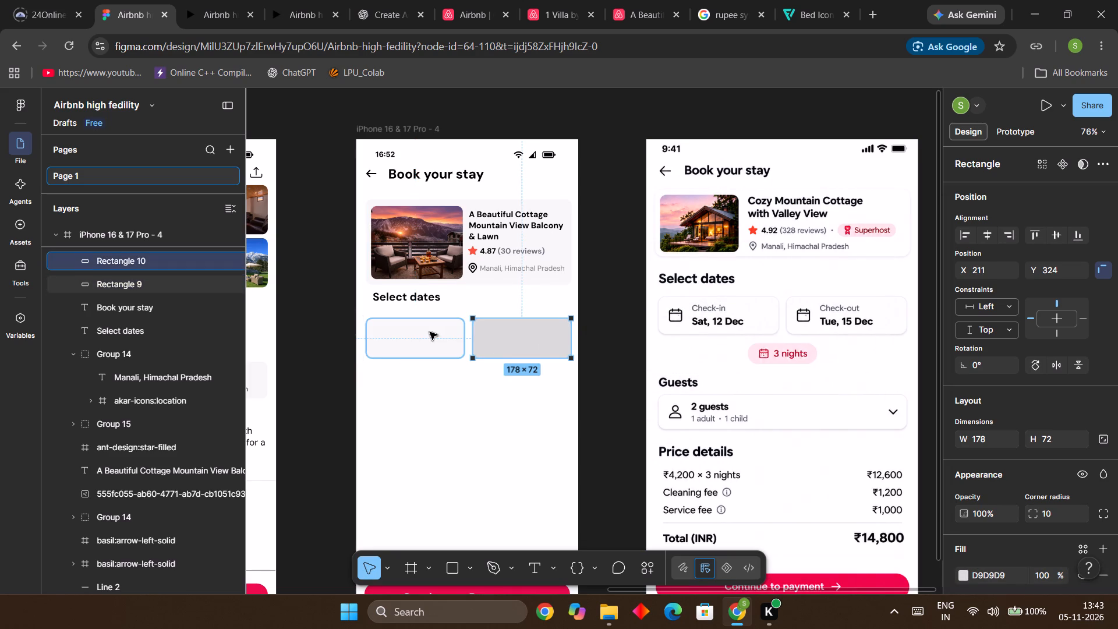
pyautogui.click(960, 574)
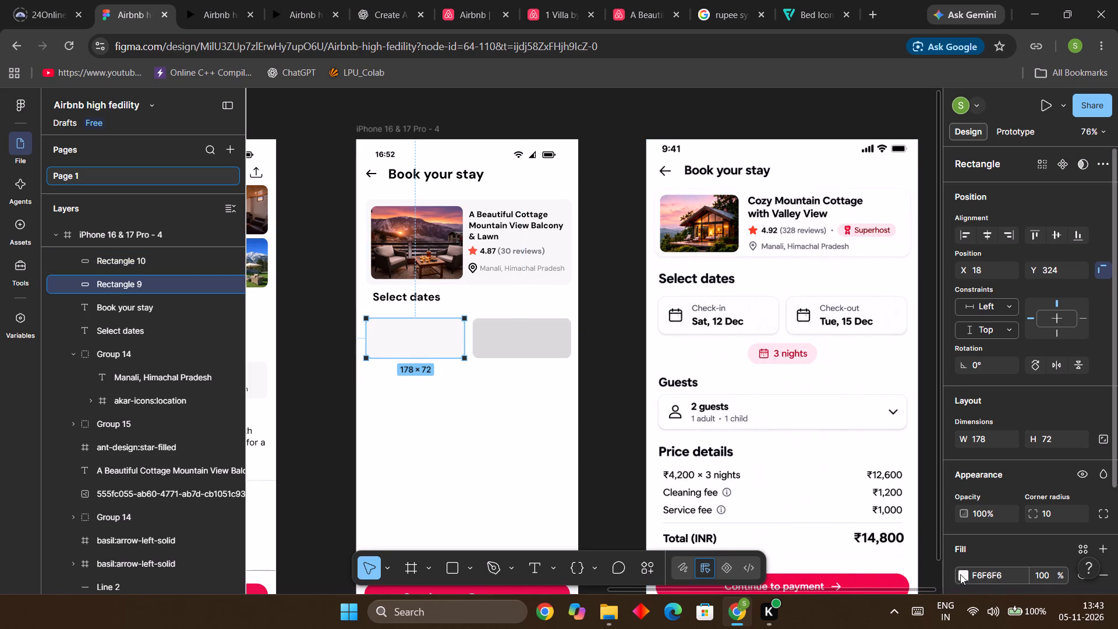
pyautogui.click(788, 436)
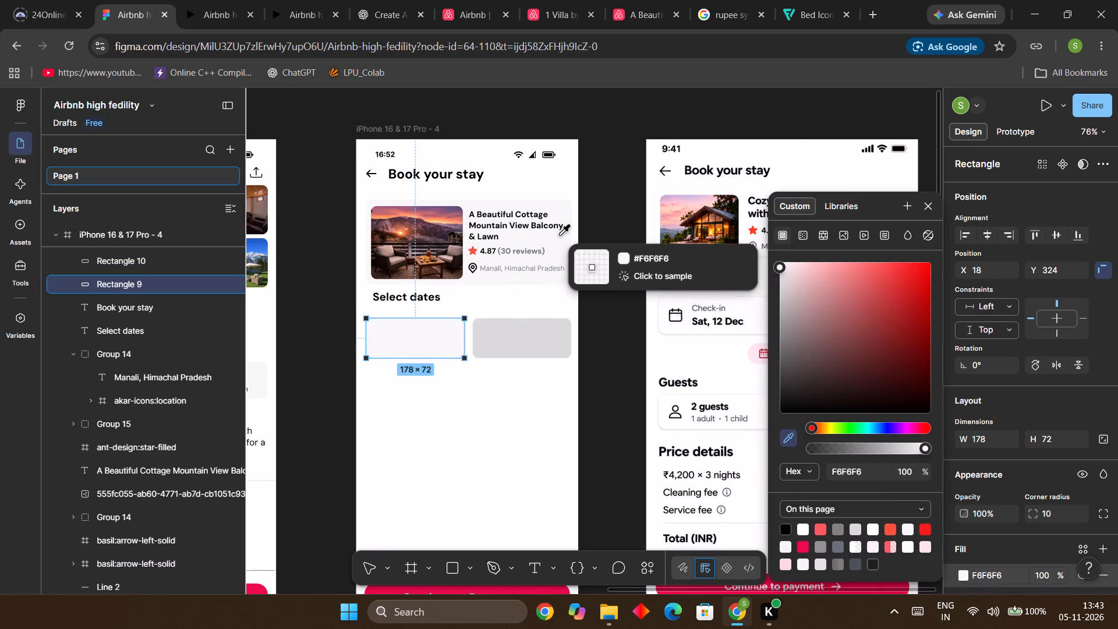
pyautogui.click(556, 254)
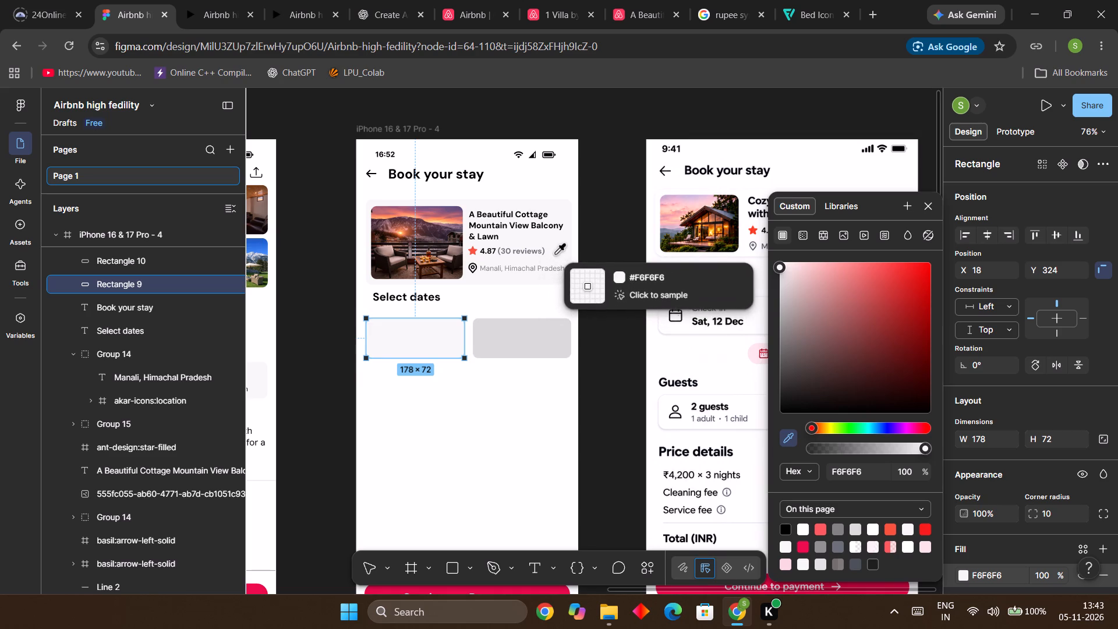
pyautogui.click(780, 266)
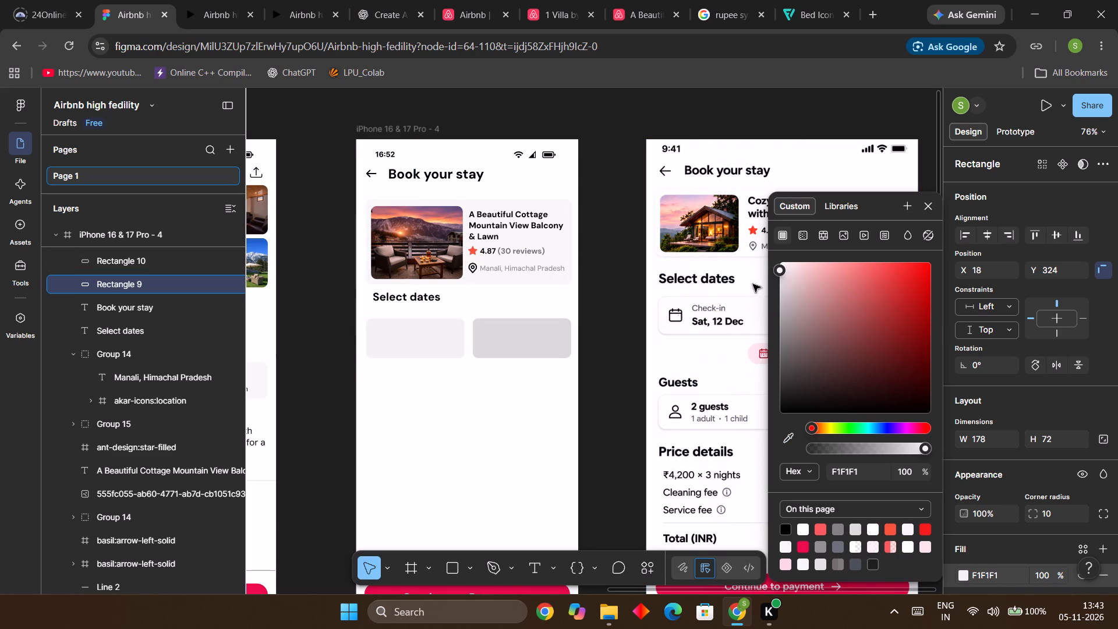
pyautogui.click(559, 338)
pyautogui.click(459, 347)
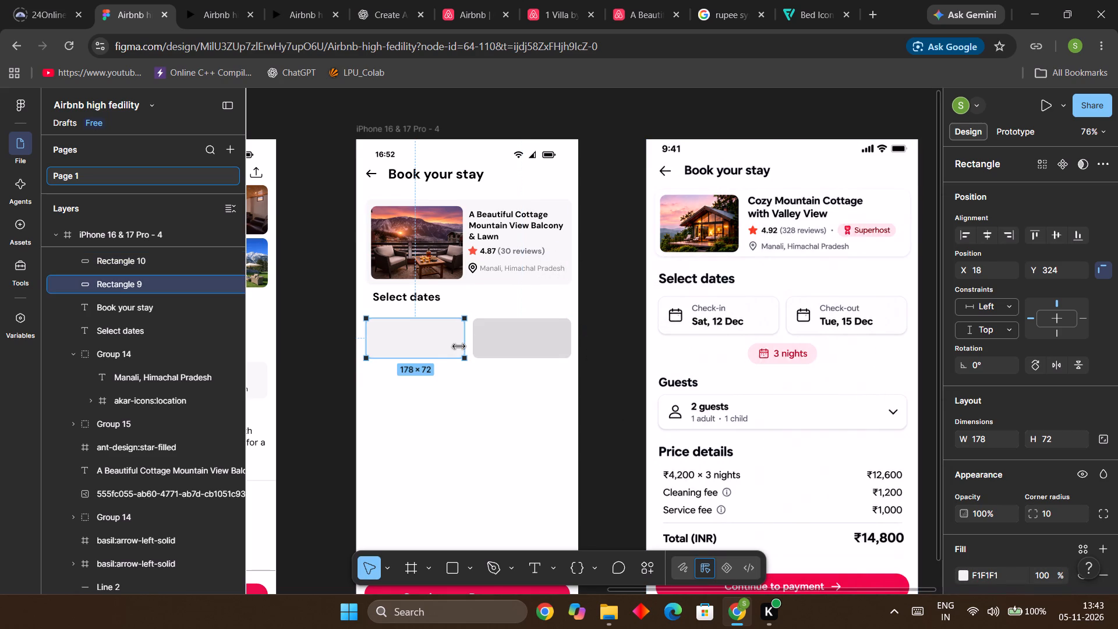
pyautogui.click(962, 572)
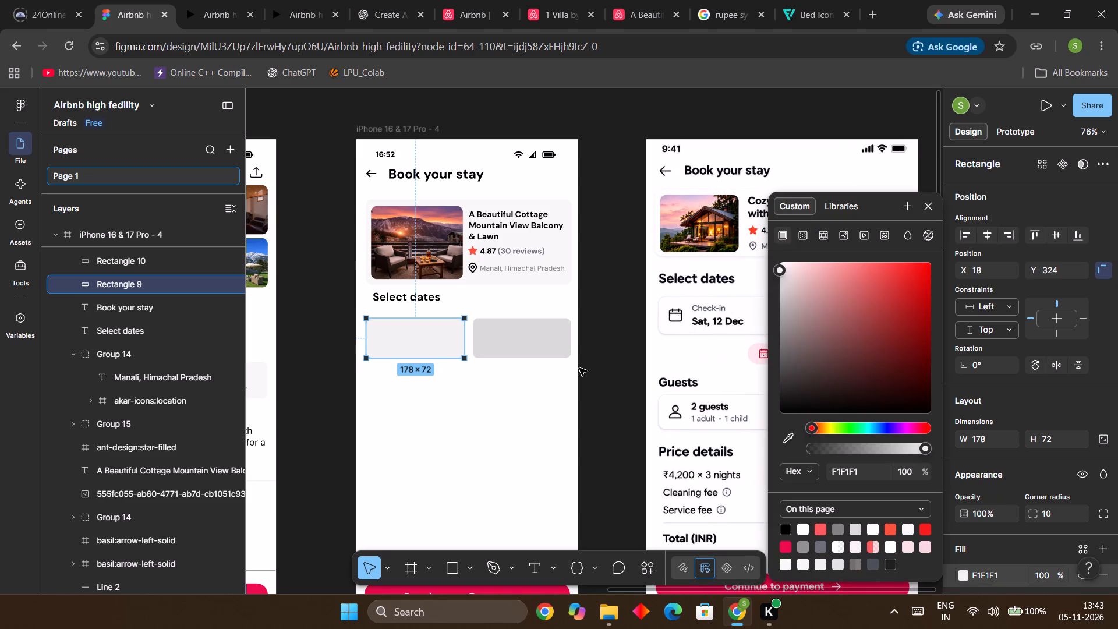
# Fill the second date box with F1F1F1 sampled from the first date box.
pyautogui.click(535, 331)
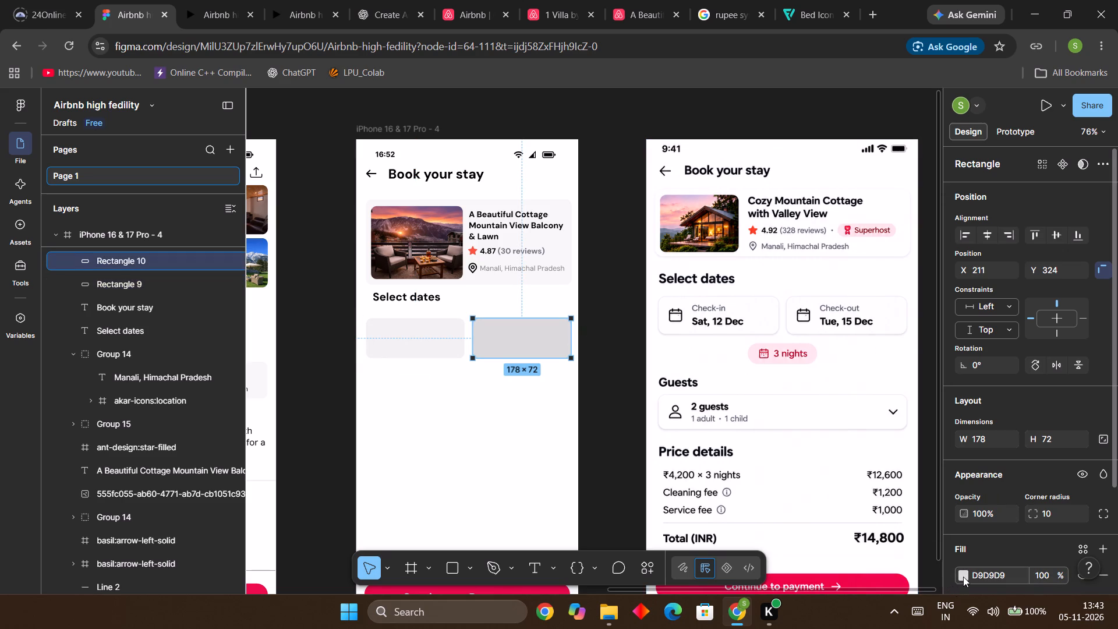
pyautogui.click(963, 573)
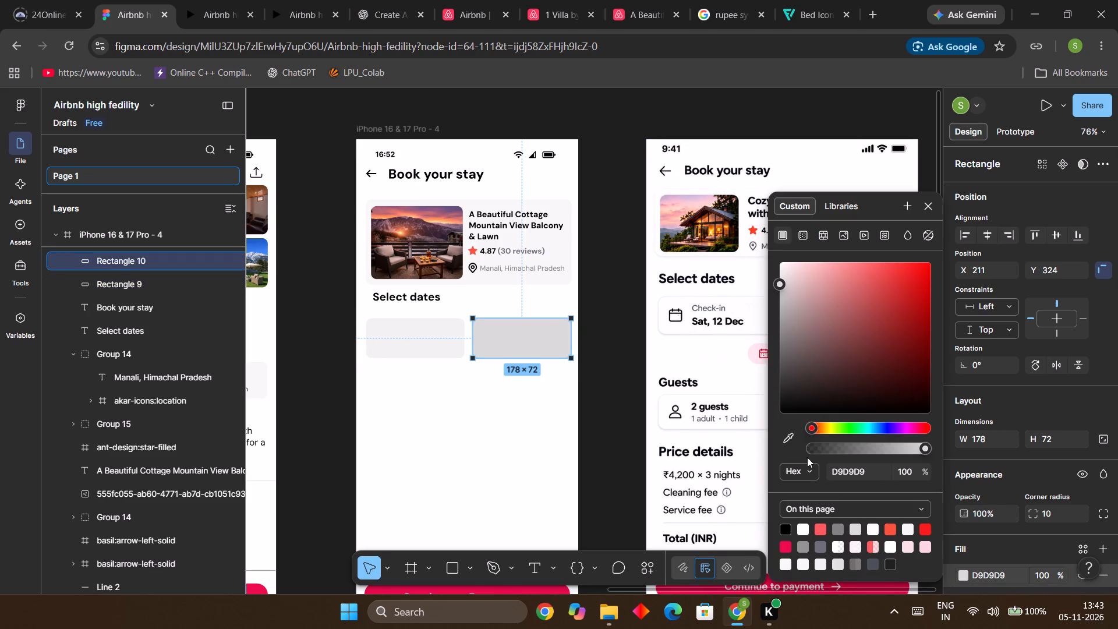
pyautogui.click(788, 438)
pyautogui.click(397, 332)
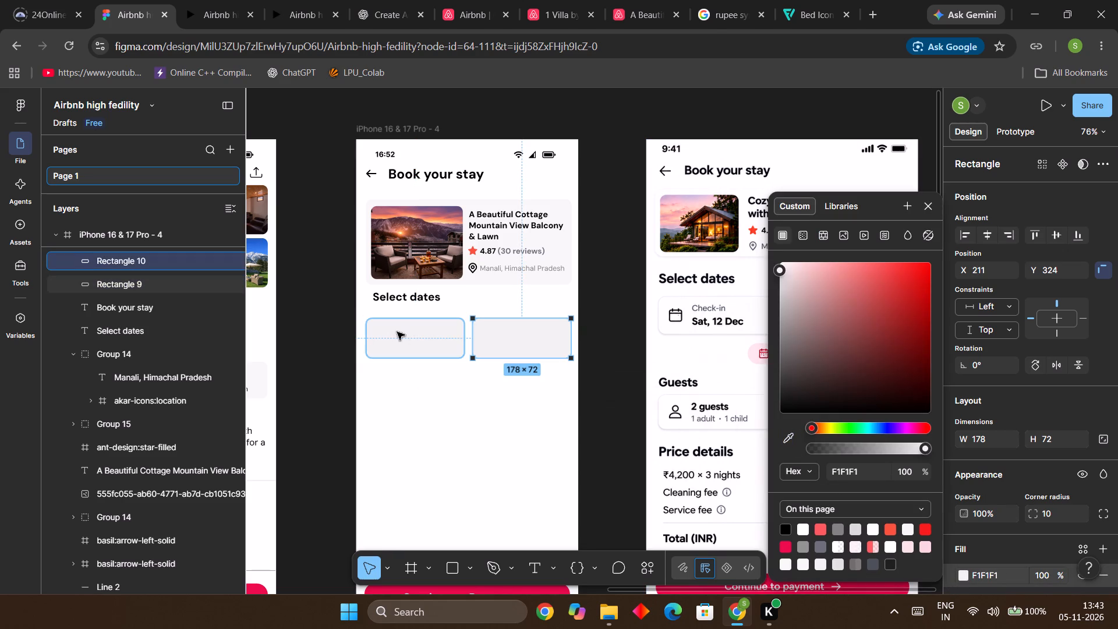
# Recolour the property card's background rectangle to F1F1F1, sampled from the first date box.
pyautogui.click(565, 253)
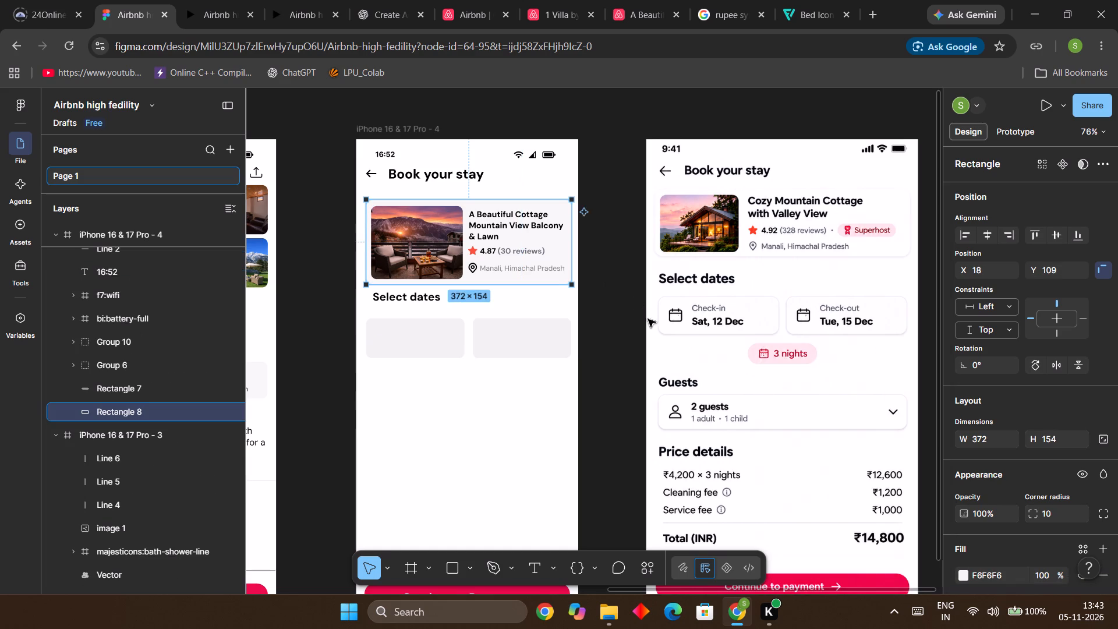
pyautogui.click(964, 574)
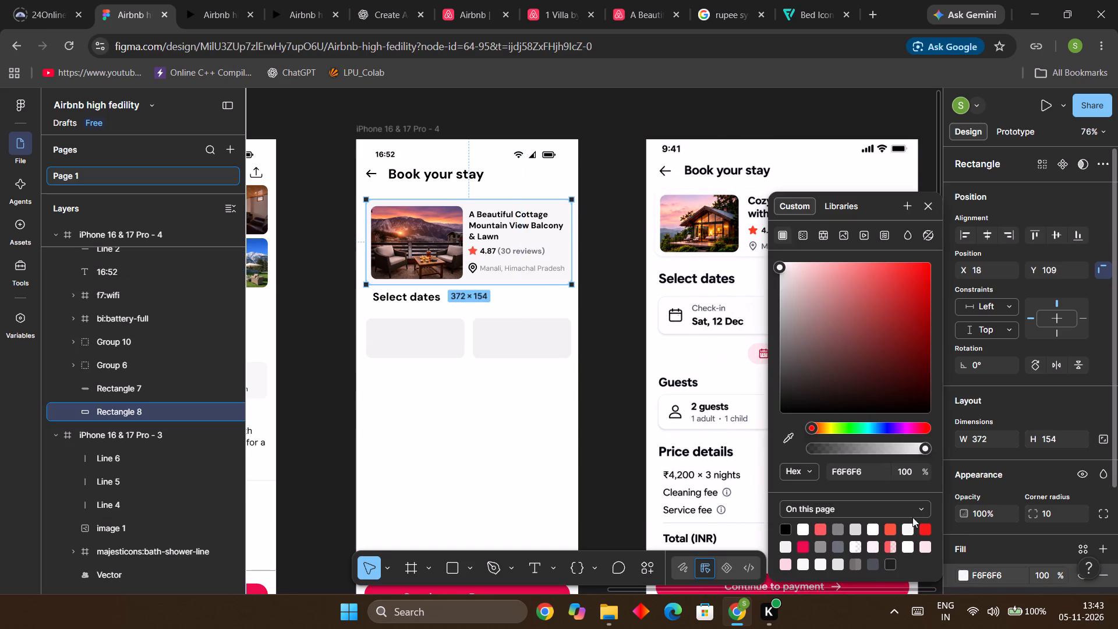
pyautogui.click(789, 437)
pyautogui.click(433, 339)
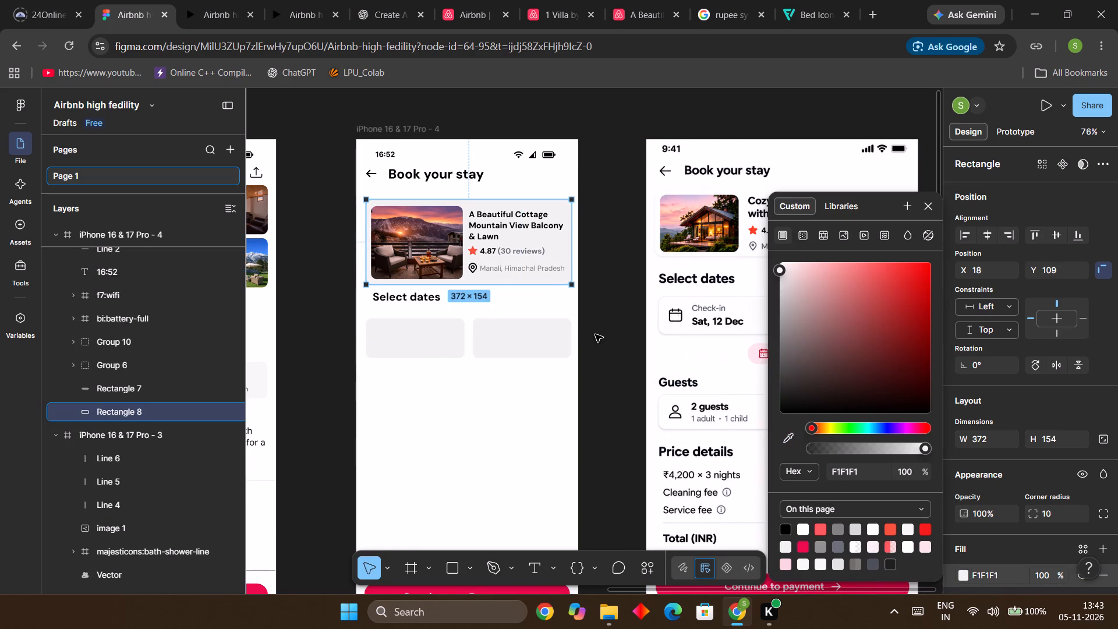
pyautogui.click(595, 334)
# Examine the property card and date boxes up close and at full-frame size against the reference "Book your stay" screen.
pyautogui.scroll(1, 604, 362)
pyautogui.keyDown('ctrl'); pyautogui.scroll(-3, 604, 362); pyautogui.keyUp('ctrl')
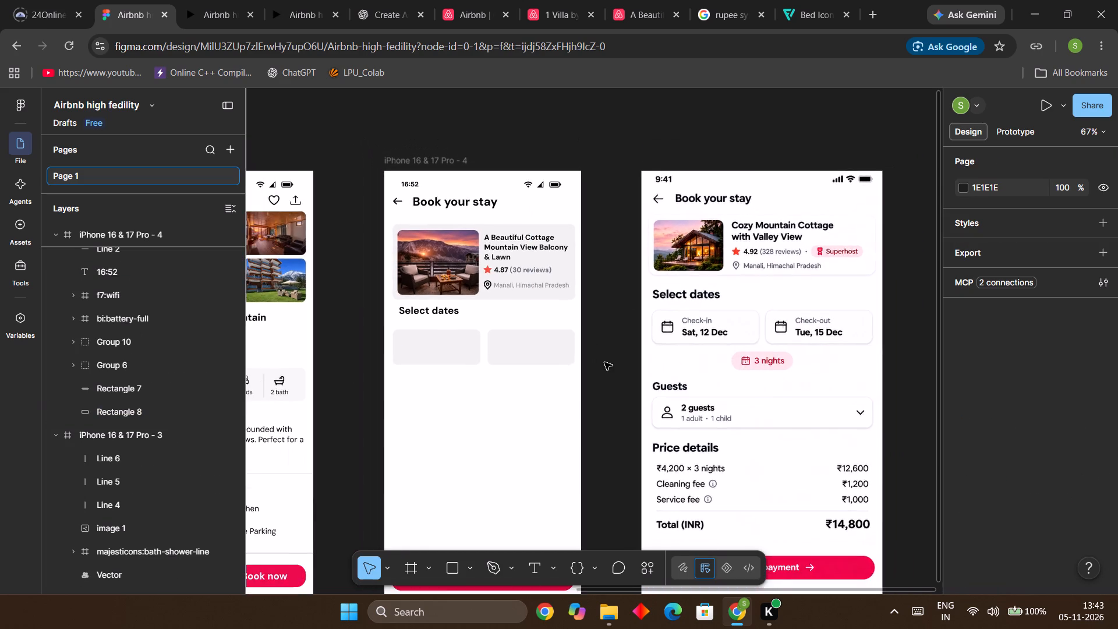
pyautogui.keyDown('ctrl'); pyautogui.scroll(-3, 604, 362); pyautogui.keyUp('ctrl')
pyautogui.scroll(15, 604, 362)
pyautogui.scroll(-1, 604, 362)
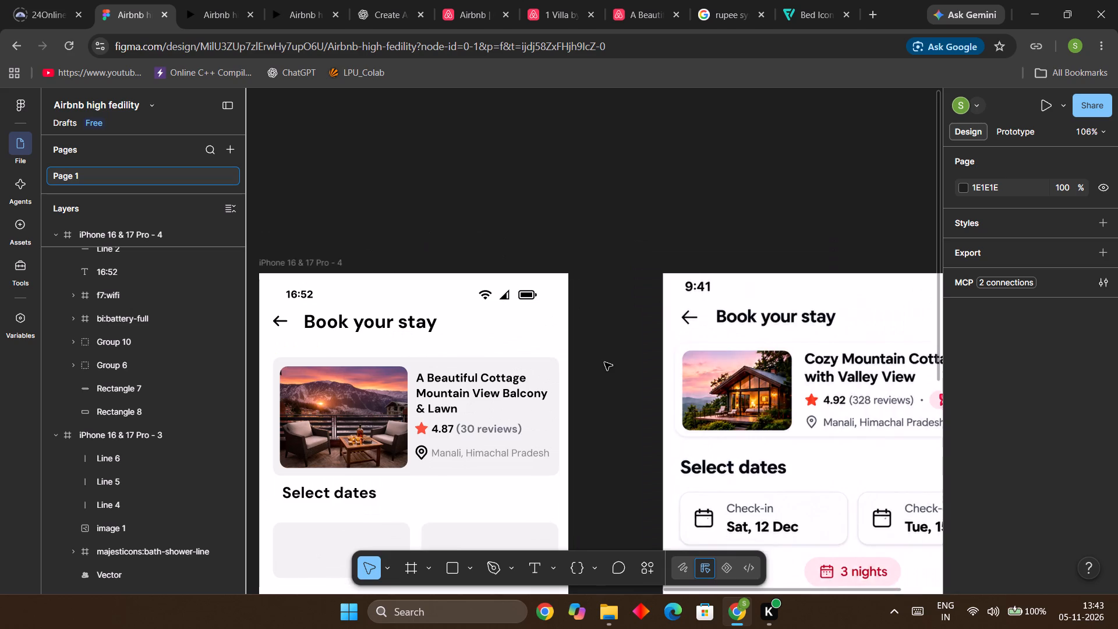
pyautogui.scroll(-6, 604, 362)
pyautogui.keyDown('ctrl'); pyautogui.scroll(-8, 604, 362); pyautogui.keyUp('ctrl')
pyautogui.scroll(2, 604, 362)
pyautogui.scroll(-3, 604, 362)
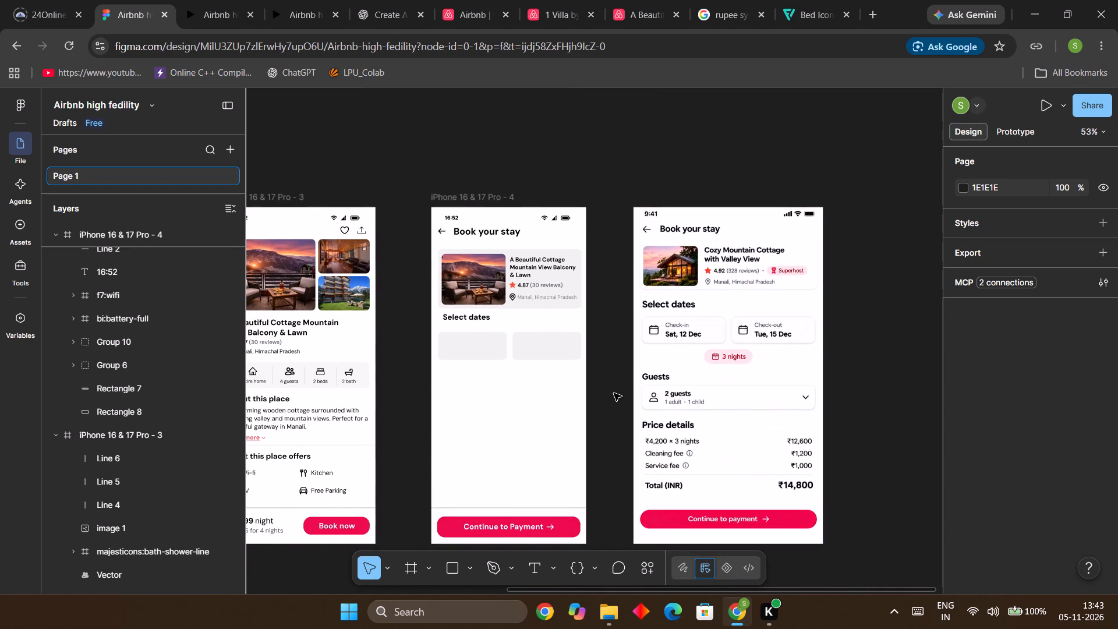
pyautogui.scroll(-2, 614, 393)
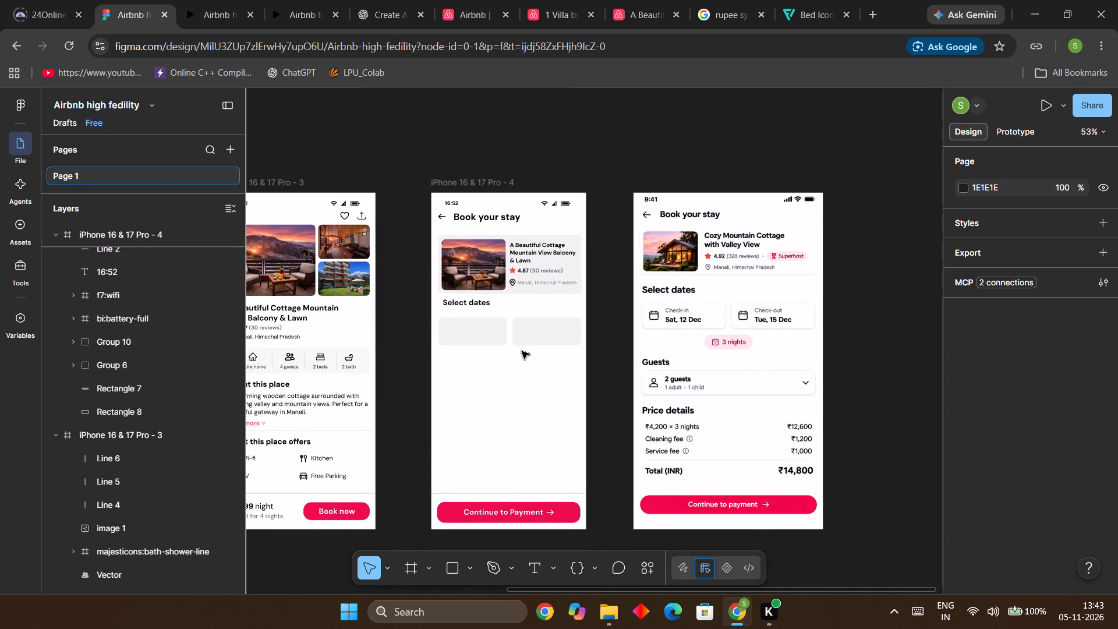
# Recolour the amenities strip's background rectangle in the iPhone 16 & 17 Pro - 3 frame to F1F1F1, sampled from the second date box.
pyautogui.click(478, 337)
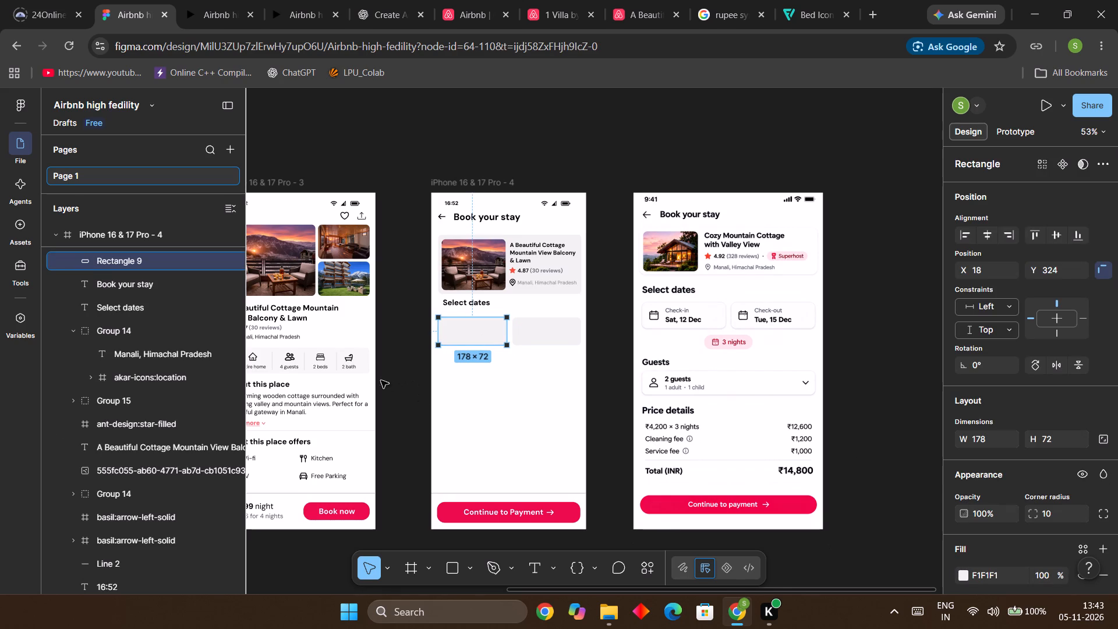
pyautogui.click(366, 359)
pyautogui.tripleClick(366, 359)
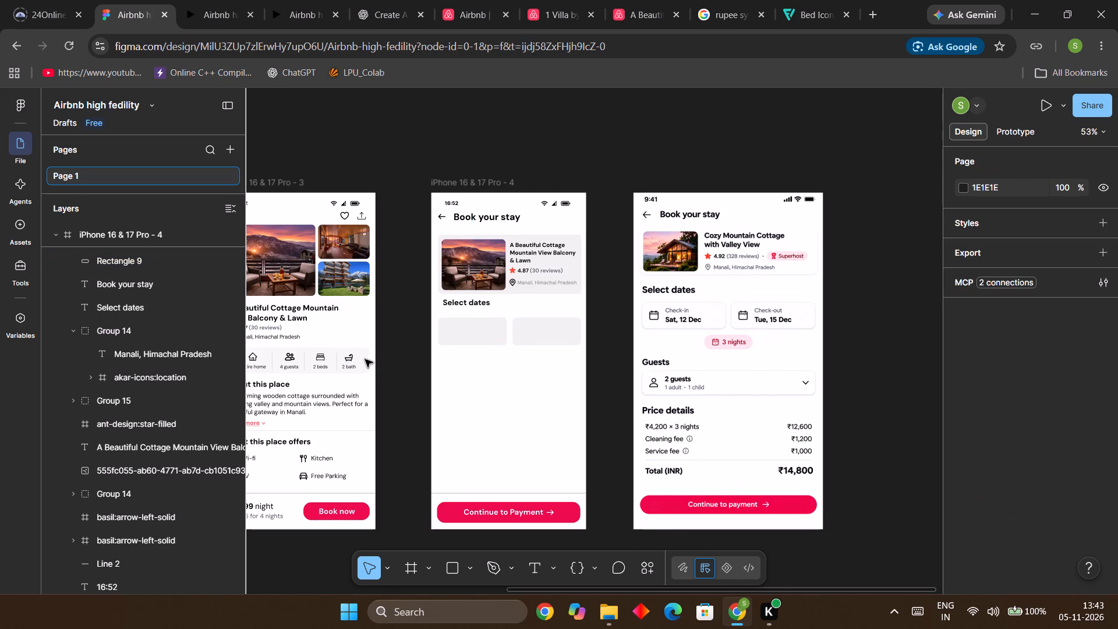
pyautogui.tripleClick(365, 359)
pyautogui.rightClick(367, 359)
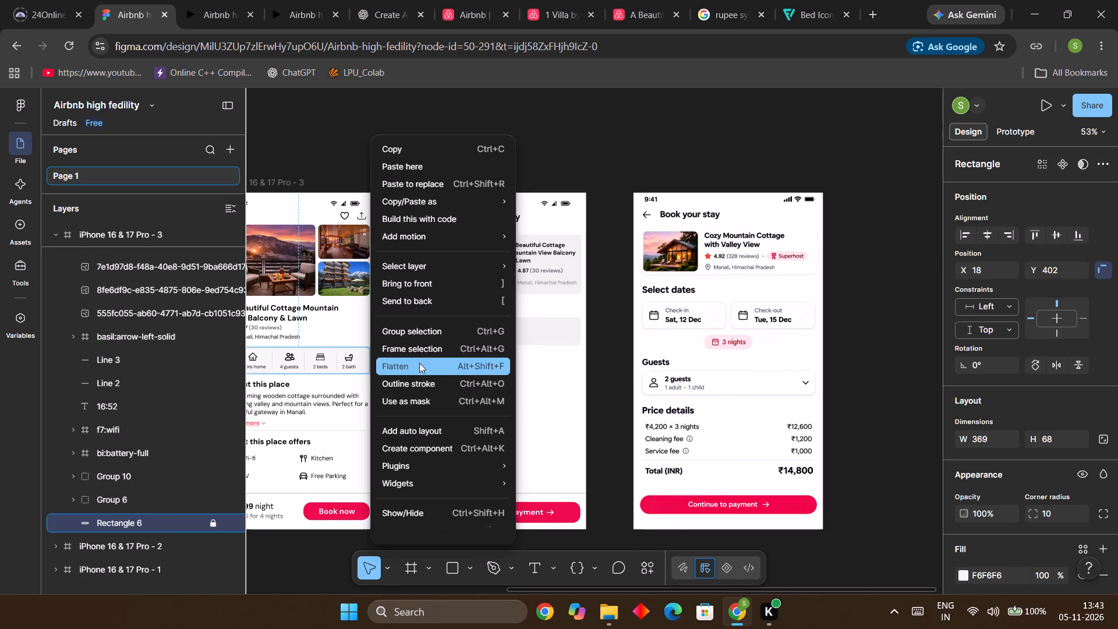
pyautogui.click(965, 577)
pyautogui.click(965, 577)
pyautogui.click(790, 435)
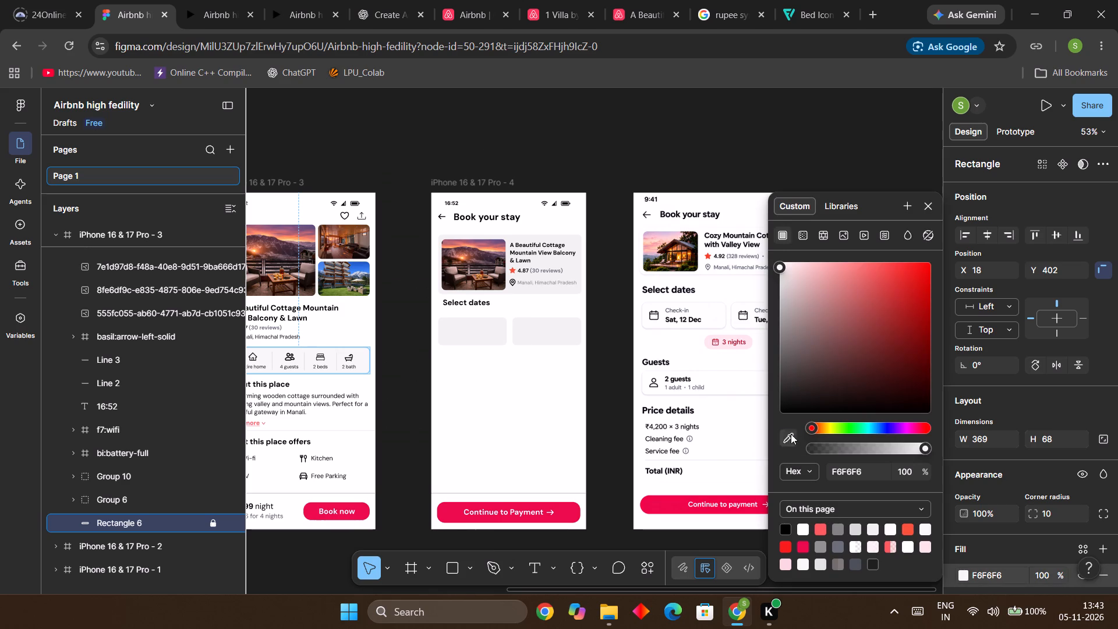
pyautogui.click(533, 328)
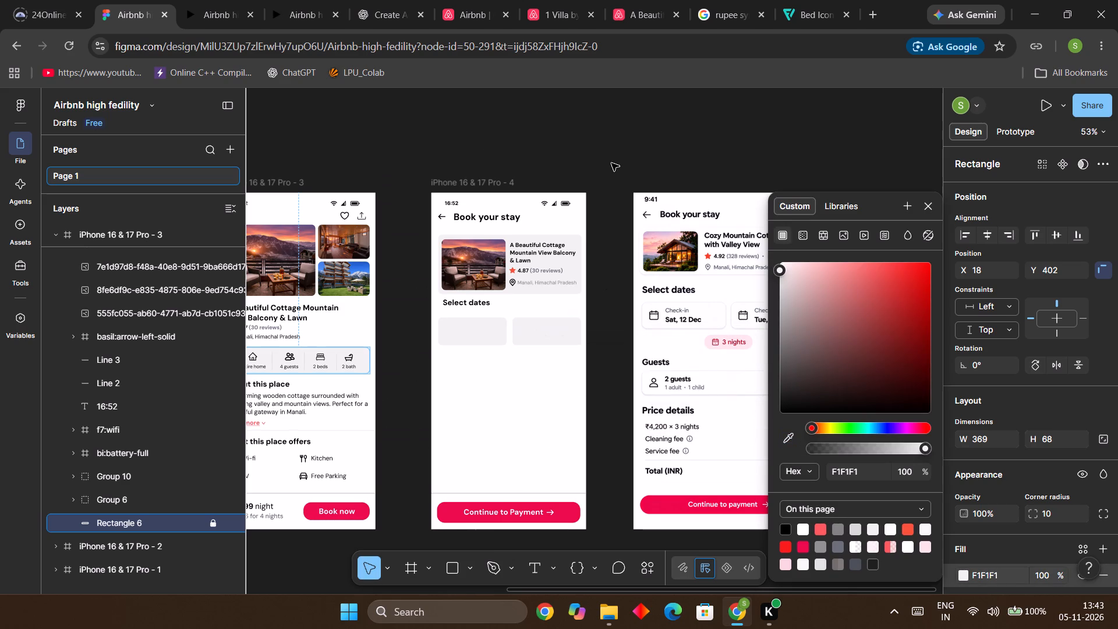
pyautogui.click(614, 153)
# Compare the greys in the iPhone 16 & 17 Pro - 3 and 4 frames side by side with the reference screen.
pyautogui.press('Left')
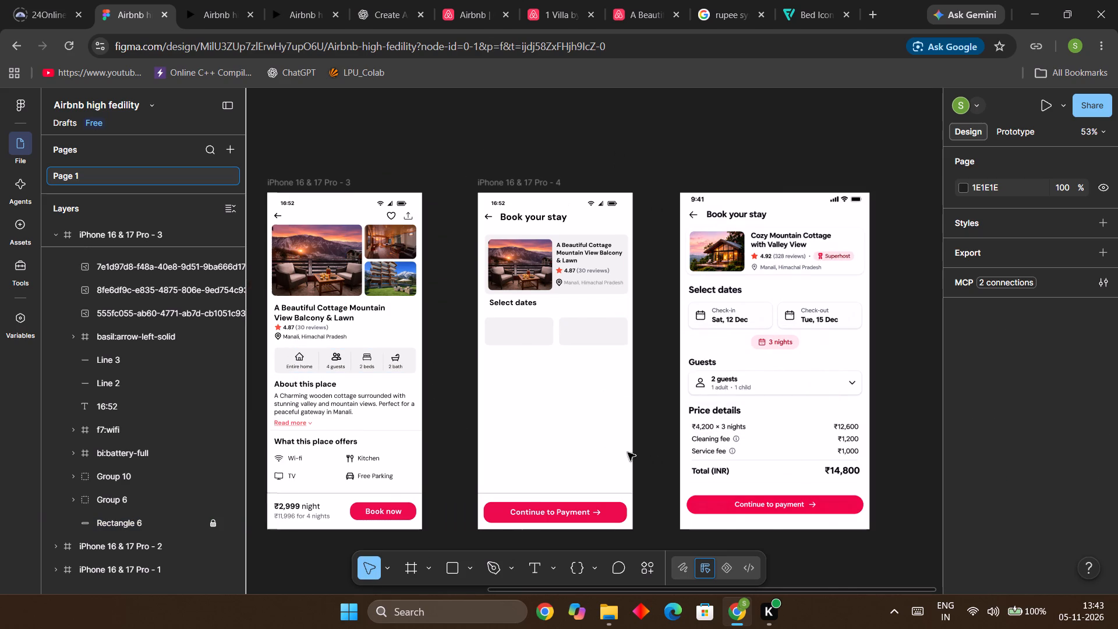
pyautogui.press('Left')
pyautogui.press('Left')
pyautogui.press('Left')
pyautogui.press('Left')
pyautogui.press('Right')
pyautogui.press('Right')
pyautogui.press('Right')
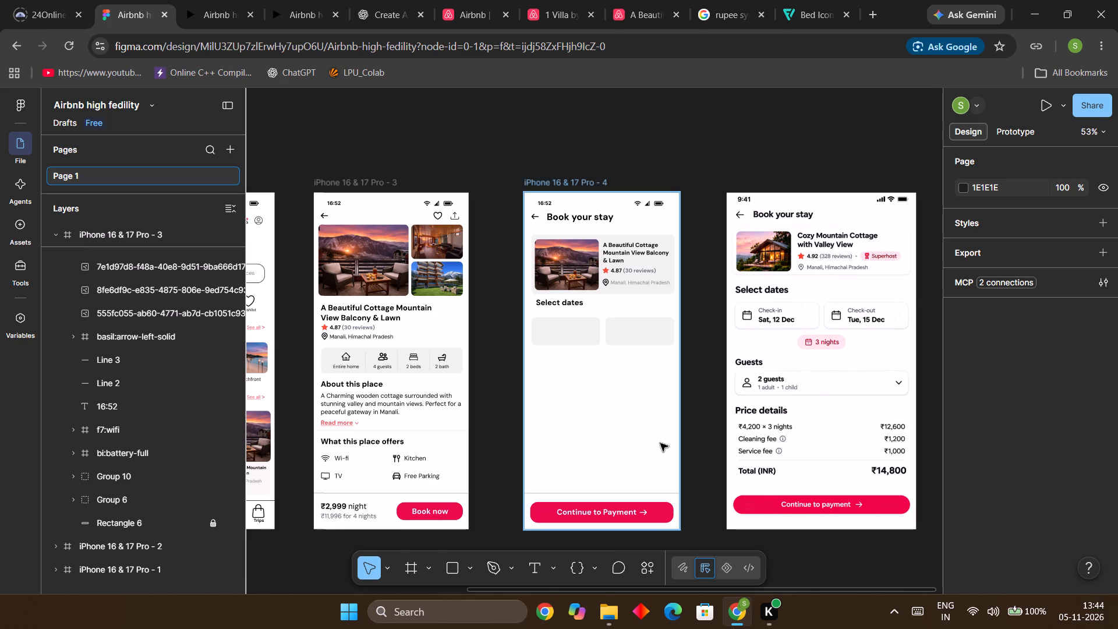
# Add a "Check-in" text below the date boxes in the iPhone 16 & 17 Pro - 4 frame and remove its bold weight.
pyautogui.keyDown('ctrl'); pyautogui.scroll(4, 660, 443); pyautogui.keyUp('ctrl')
pyautogui.keyDown('ctrl'); pyautogui.scroll(-5, 671, 440); pyautogui.keyUp('ctrl')
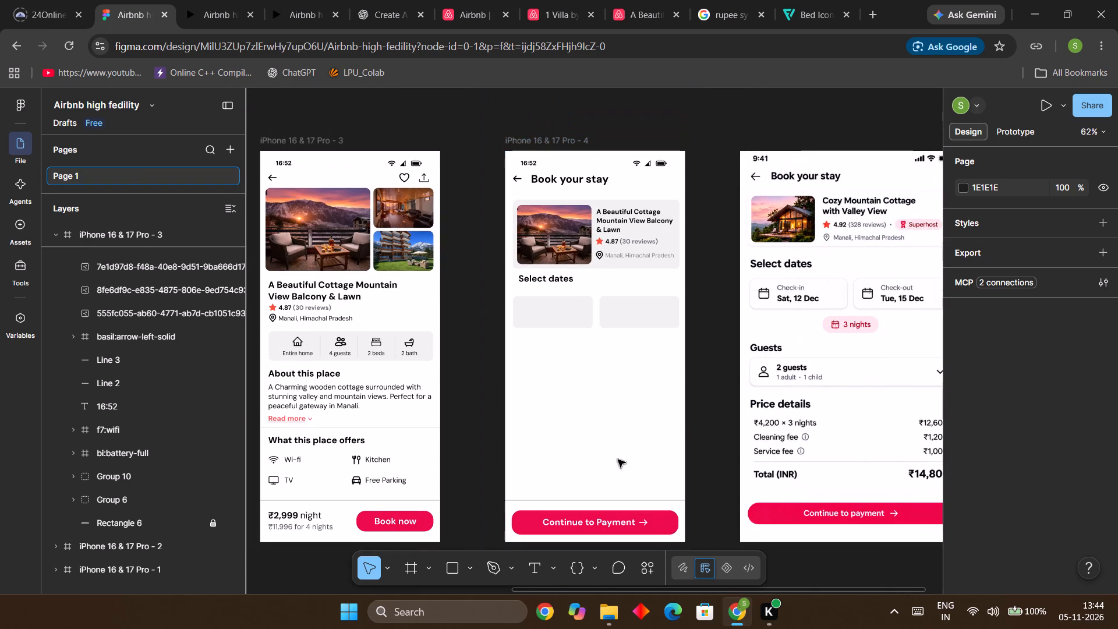
pyautogui.click(535, 575)
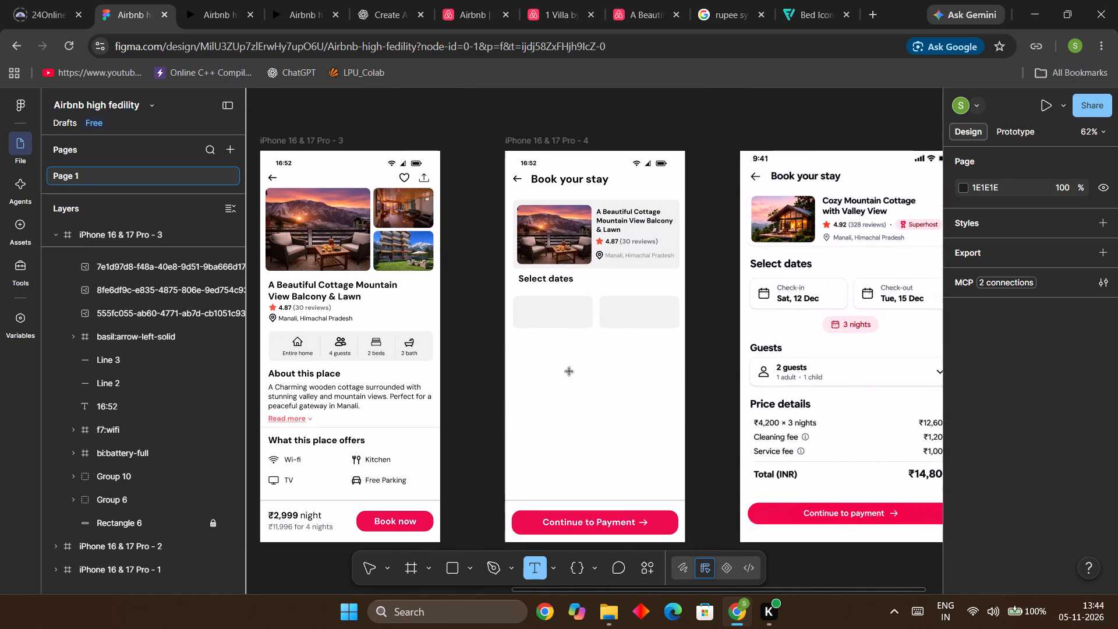
pyautogui.click(562, 370)
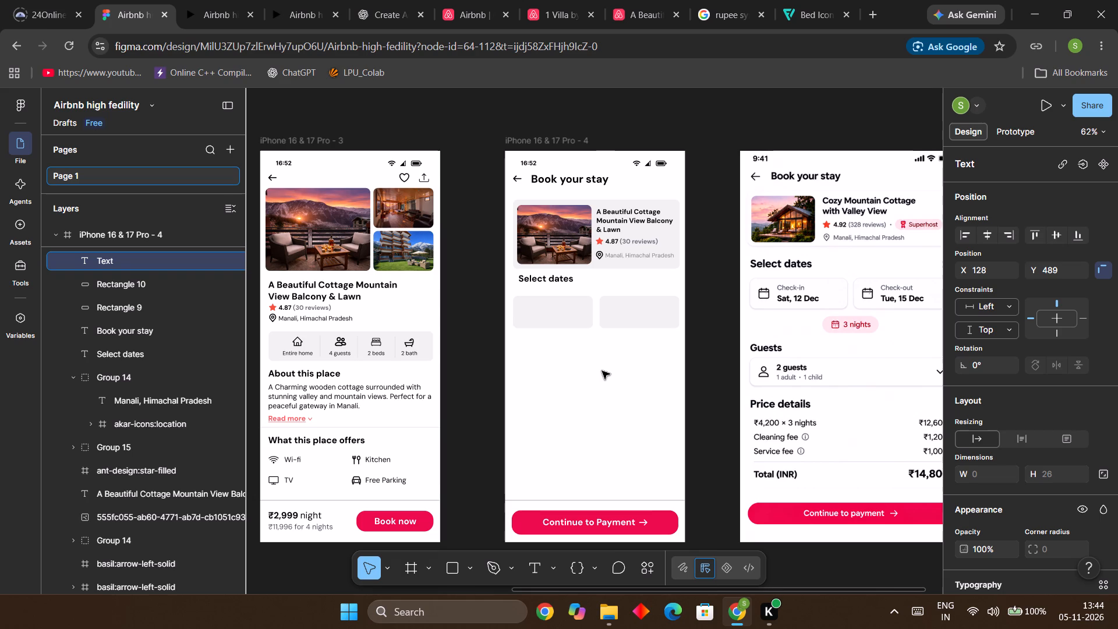
pyautogui.hotkey('shift', 'c')
pyautogui.write('hec')
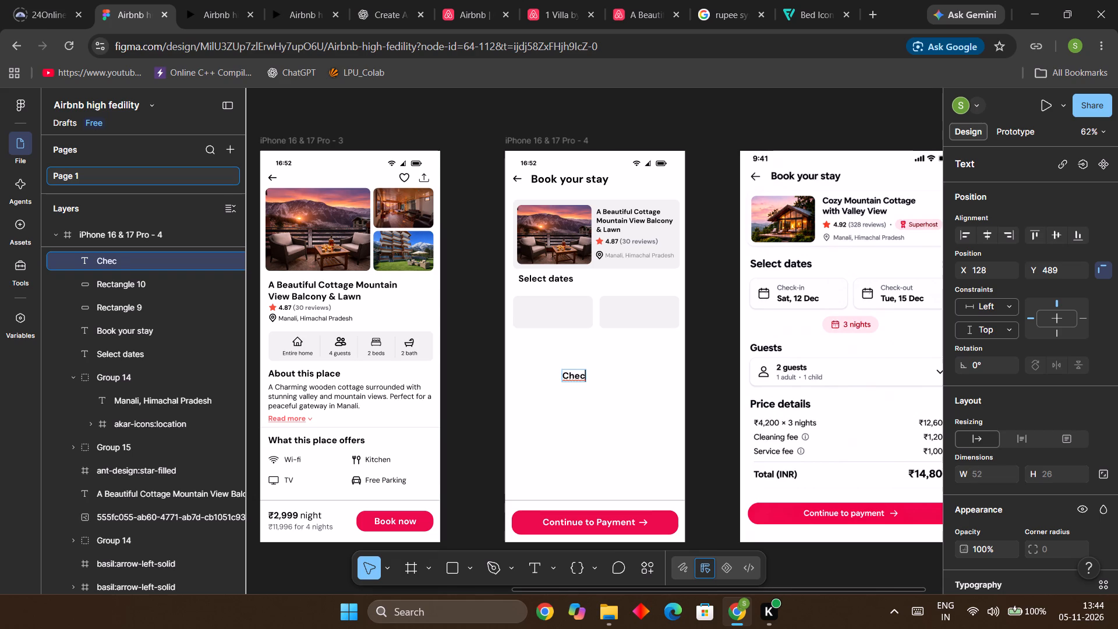
pyautogui.press('k')
pyautogui.write('-in')
pyautogui.hotkey('ctrl', 'a')
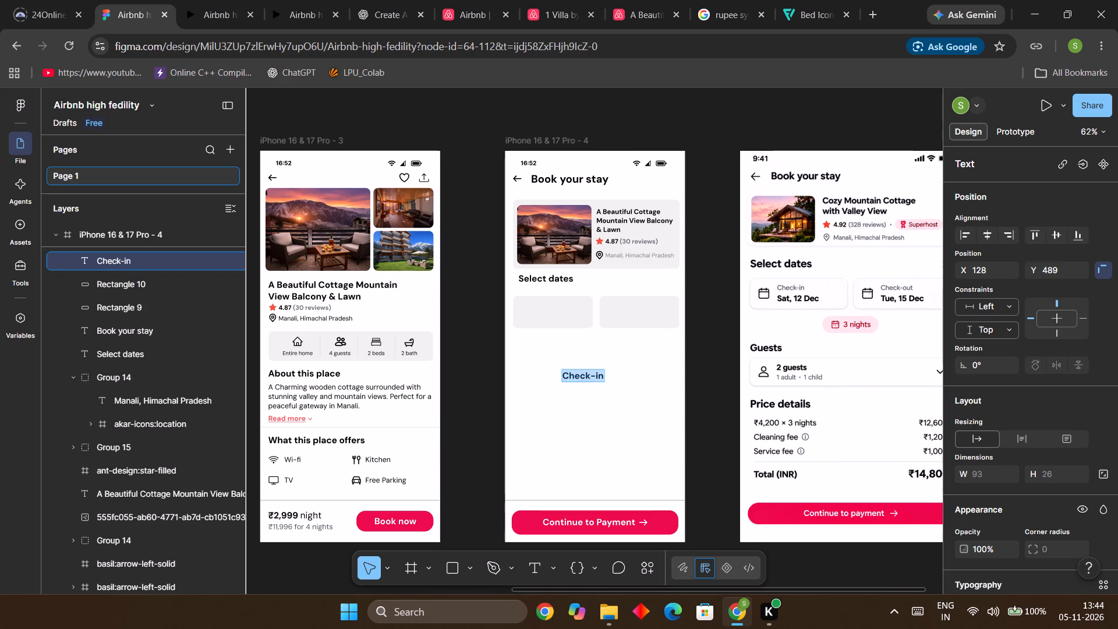
pyautogui.hotkey('ctrl', 'b')
pyautogui.click(695, 365)
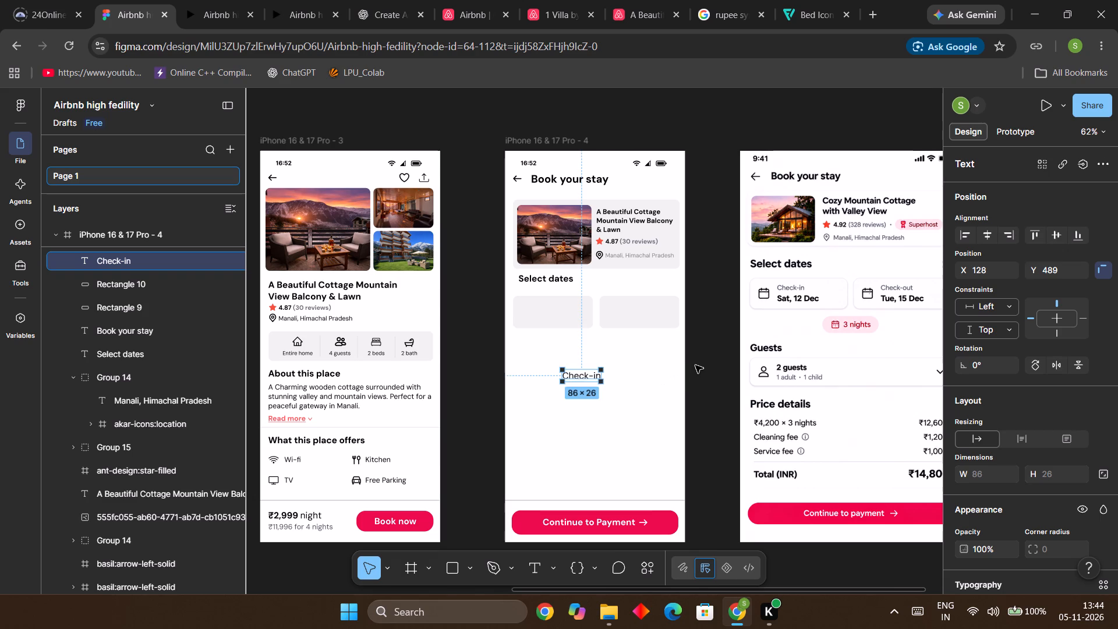
pyautogui.click(700, 370)
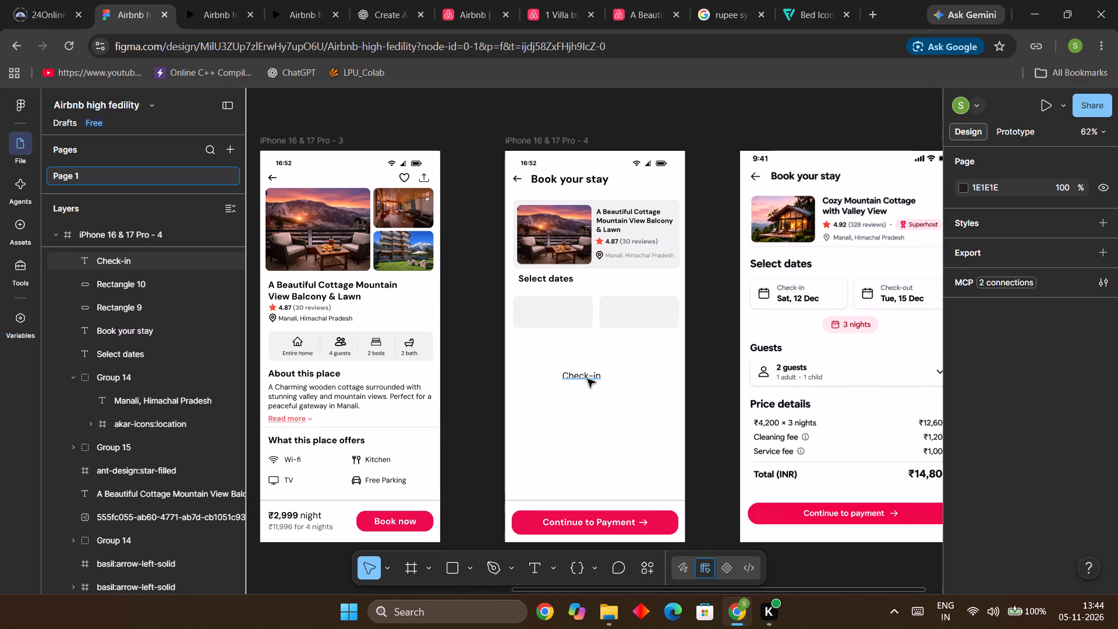
# Select the "Check-in" text below the date boxes.
pyautogui.click(588, 379)
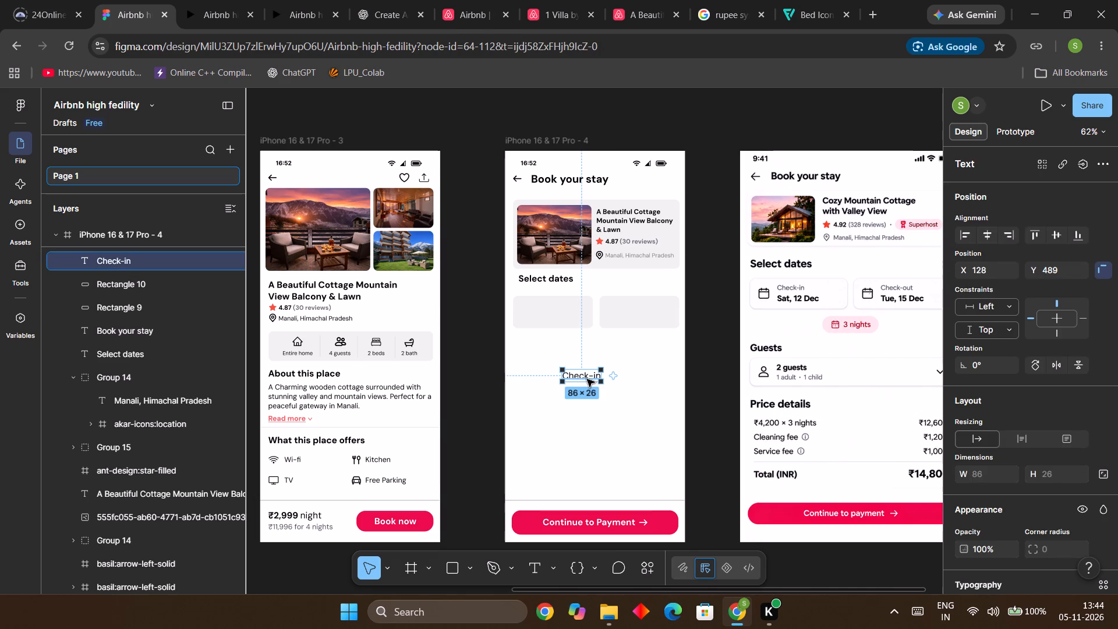